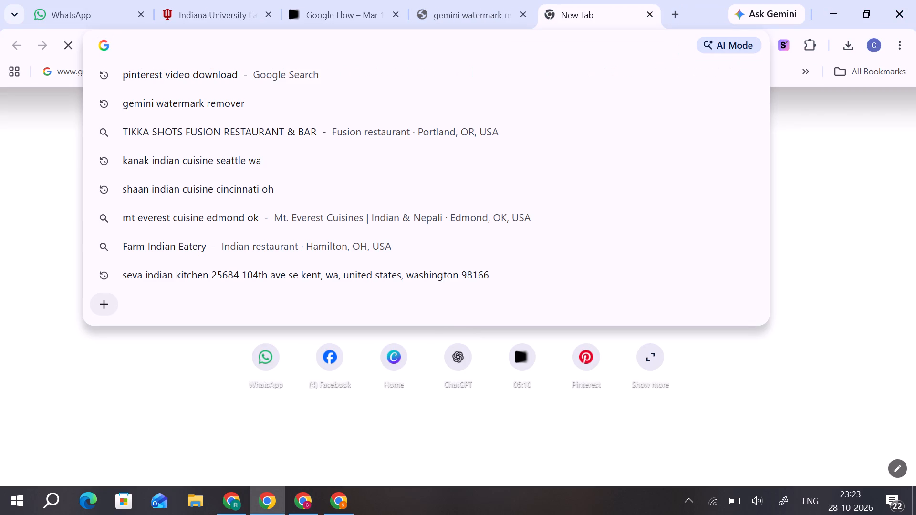
Search Google for TIKKA SHOTS FUSION RESTAURANT & BAR in Portland, OR.
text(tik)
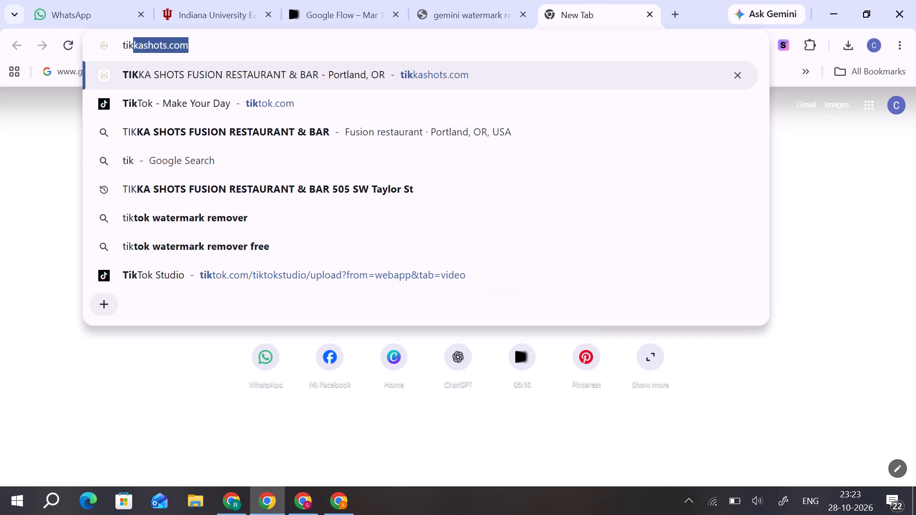
click(409, 131)
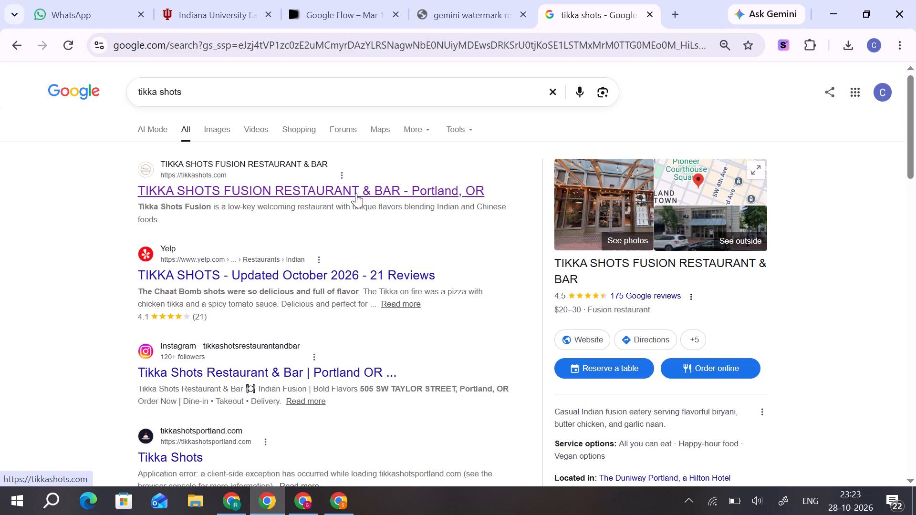
Open the restaurant's photo gallery and view the plated dish photo and the pani puri with flavored shots photo.
click(626, 219)
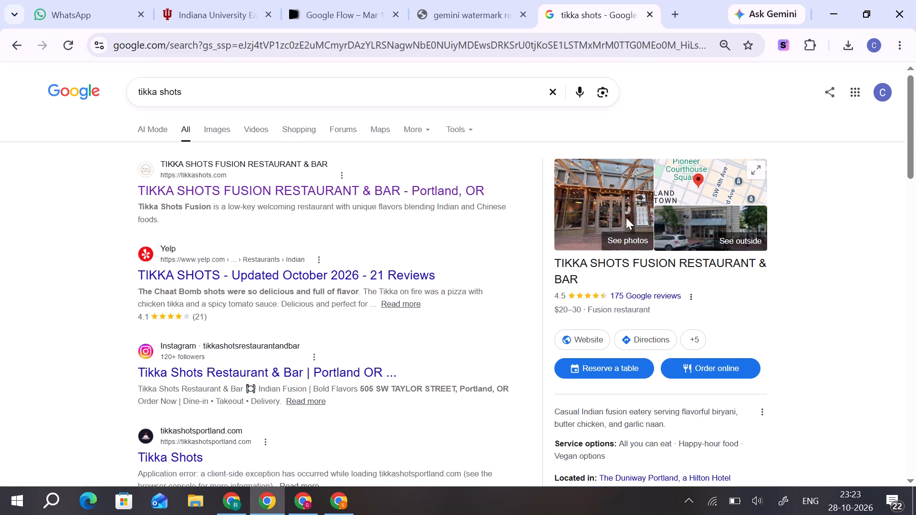
scroll(285, 276, down, 3)
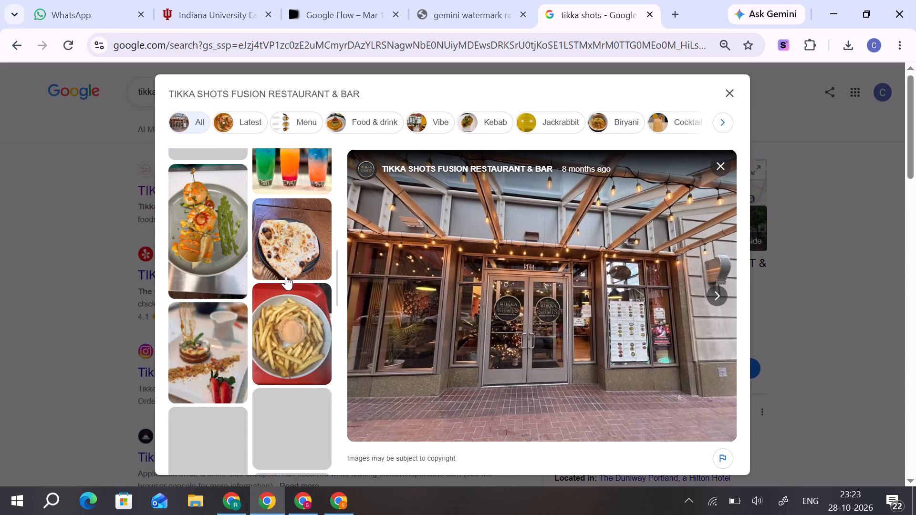
scroll(286, 276, up, 6)
click(288, 185)
right_click(288, 185)
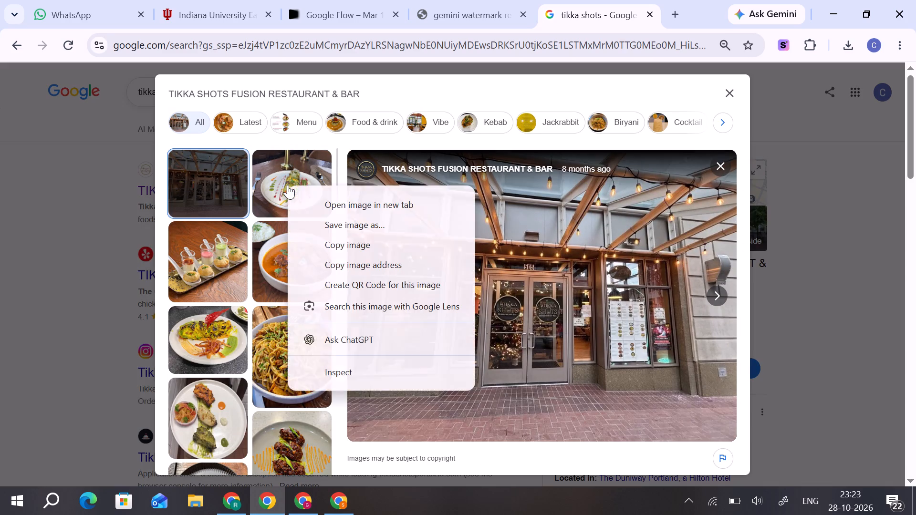
click(280, 180)
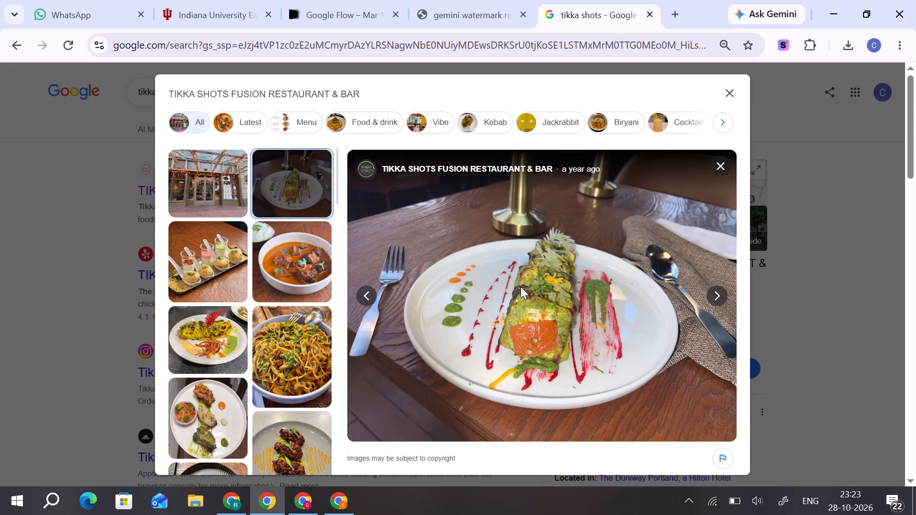
click(219, 268)
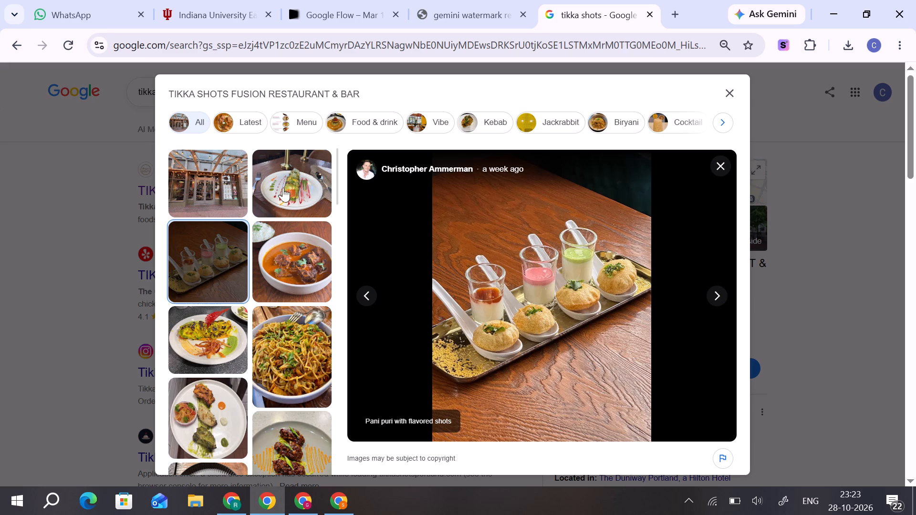
Open the Canva home page in a new browser tab.
click(679, 11)
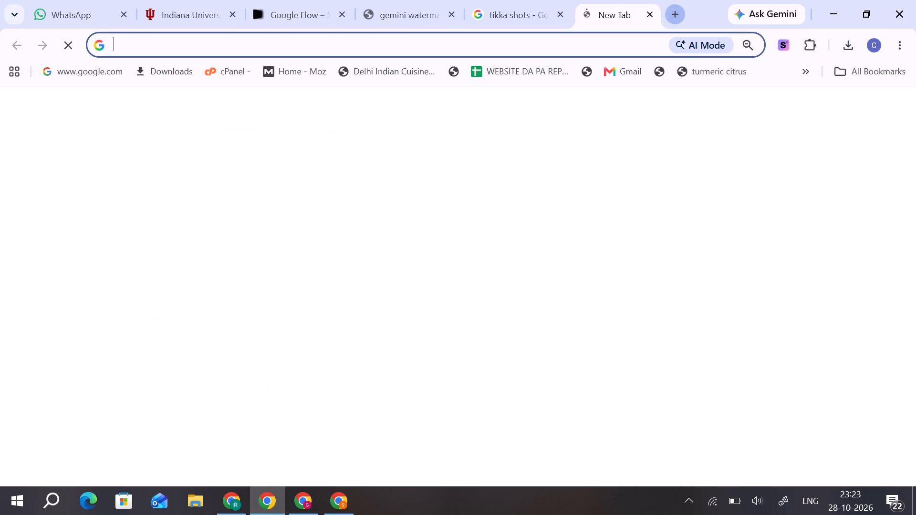
click(495, 52)
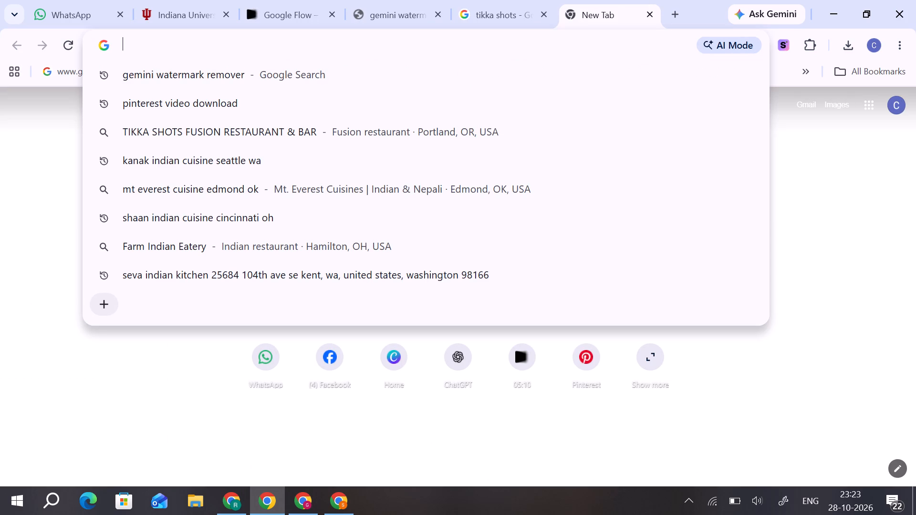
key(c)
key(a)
click(261, 74)
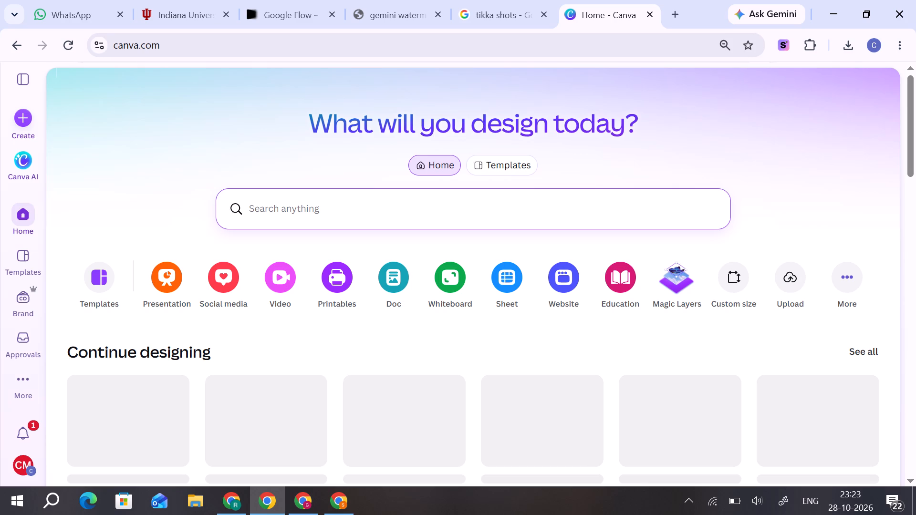
Go from the Canva home page with its recent designs to the Templates page.
scroll(531, 346, down, 1)
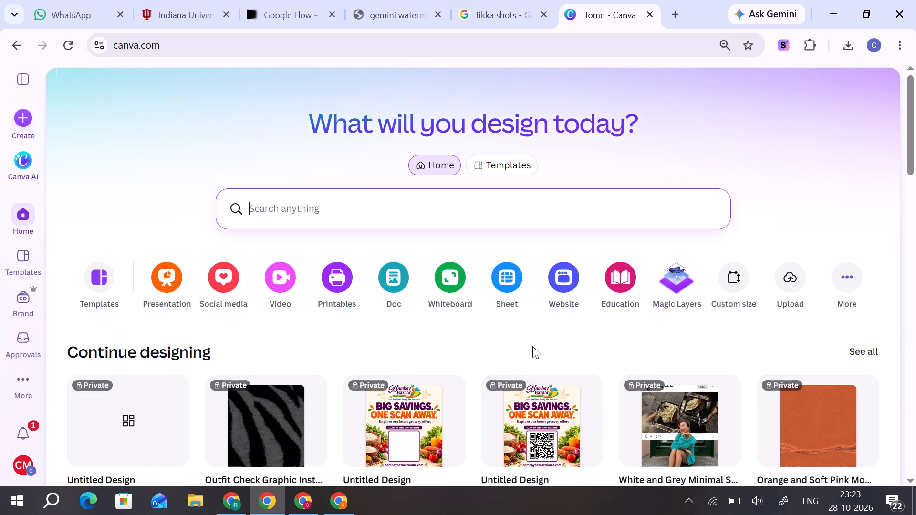
click(468, 317)
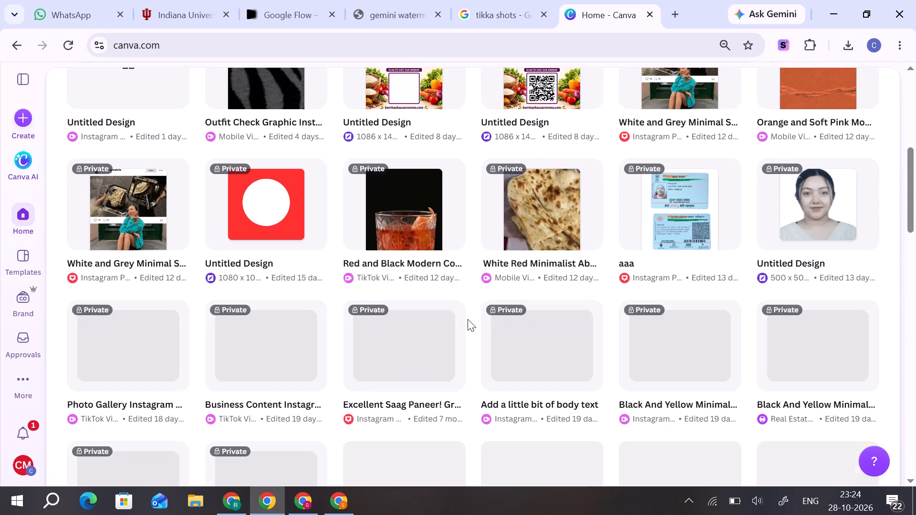
scroll(467, 319, up, 3)
double_click(502, 165)
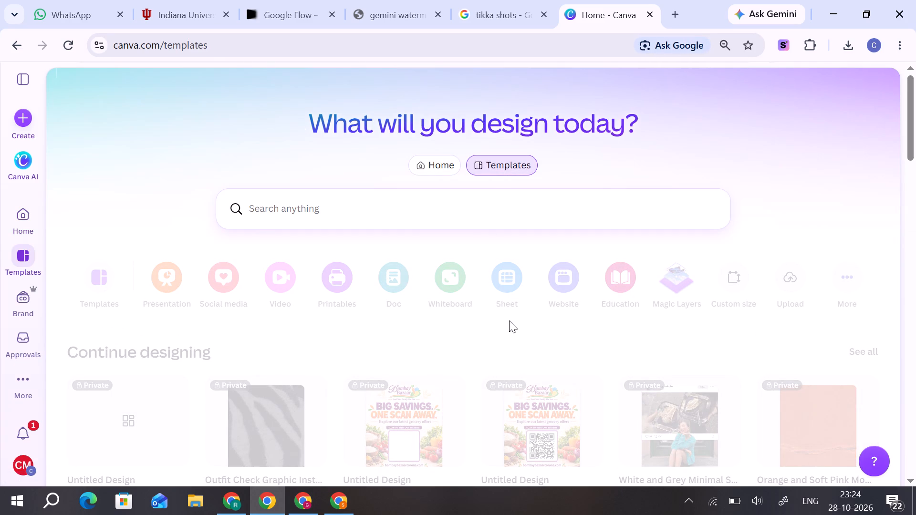
drag(910, 113, 910, 133)
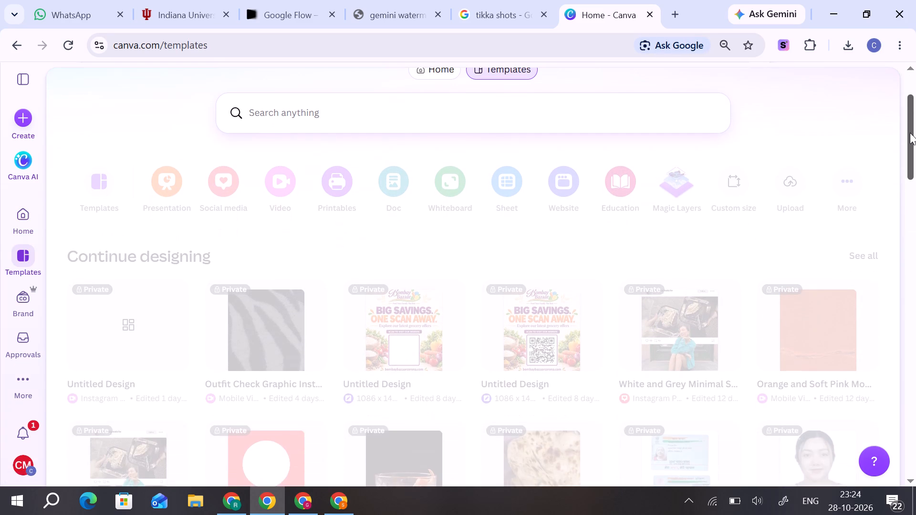
drag(910, 133, 915, 98)
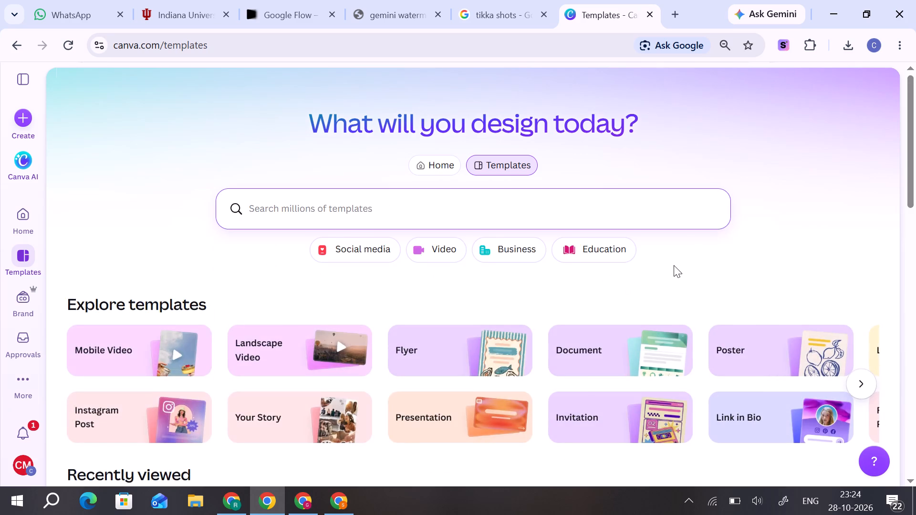
Look through the recently viewed templates for a suitable design.
scroll(674, 265, down, 2)
scroll(476, 270, up, 1)
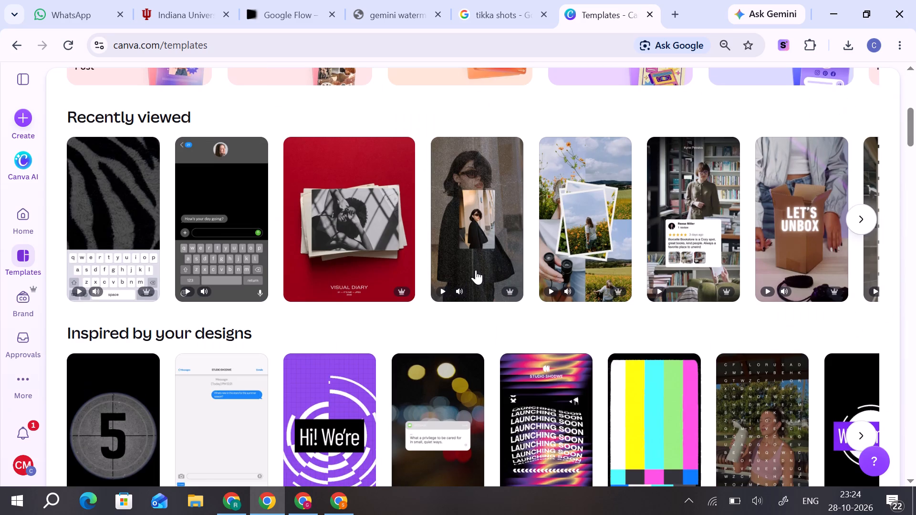
scroll(476, 270, down, 1)
scroll(477, 268, up, 1)
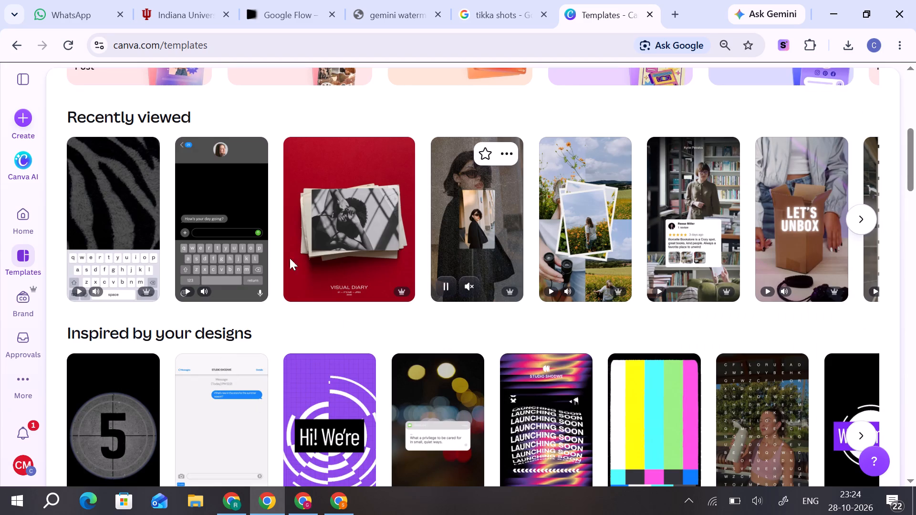
click(856, 221)
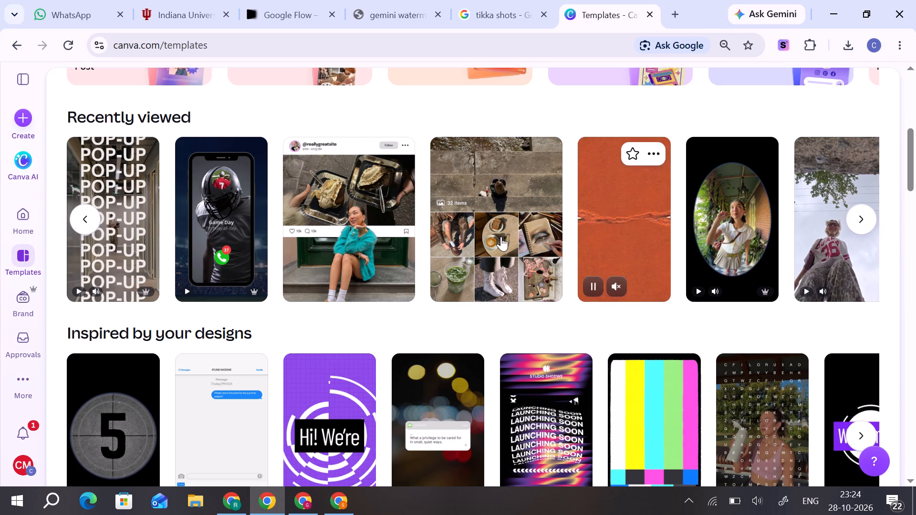
click(870, 216)
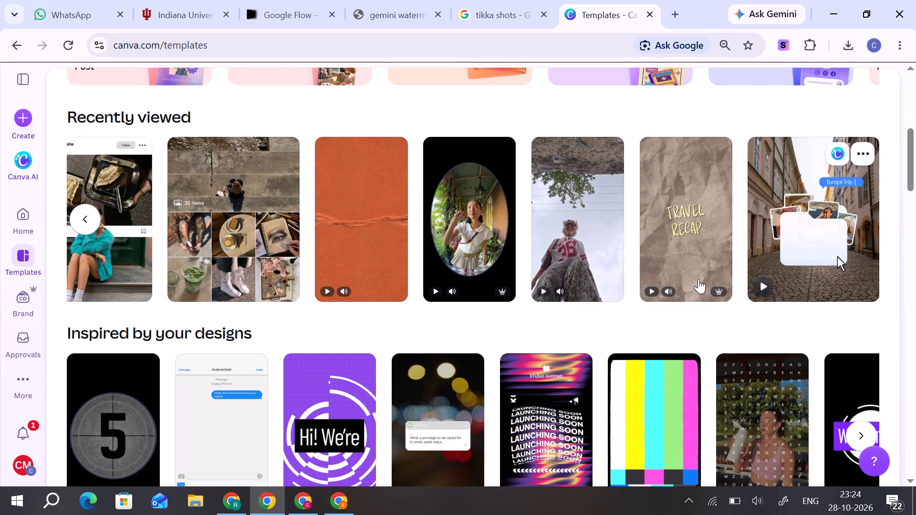
Examine the trending, top-pick and other suggested templates further down the Templates page for a usable video layout.
scroll(696, 272, down, 1)
scroll(334, 276, down, 2)
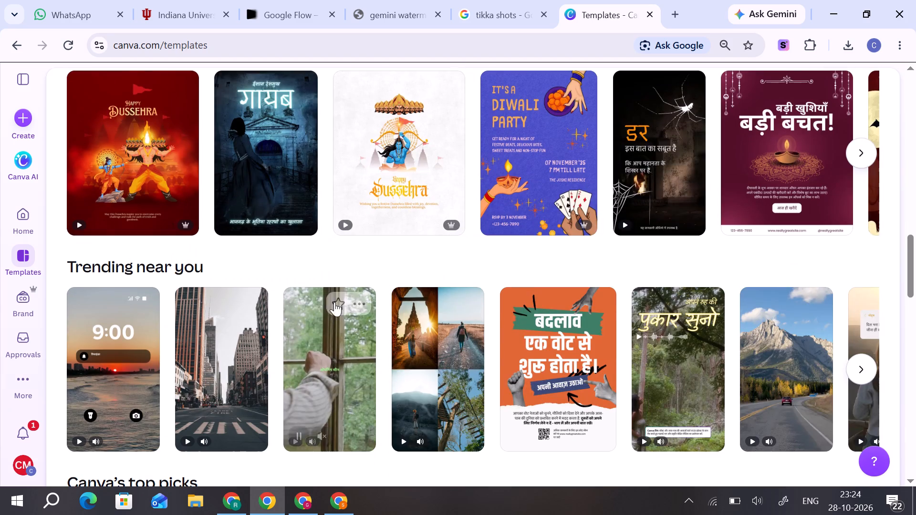
scroll(301, 308, down, 1)
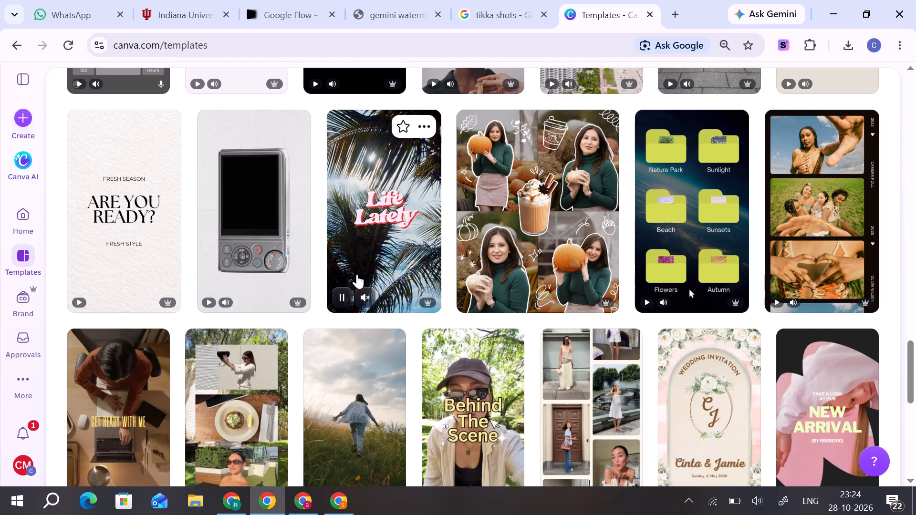
scroll(357, 273, down, 4)
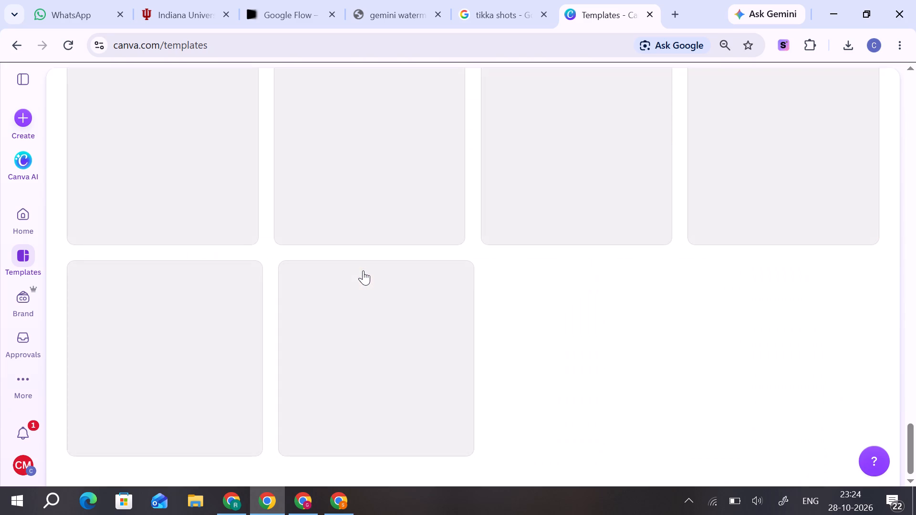
scroll(363, 270, up, 2)
scroll(363, 270, down, 2)
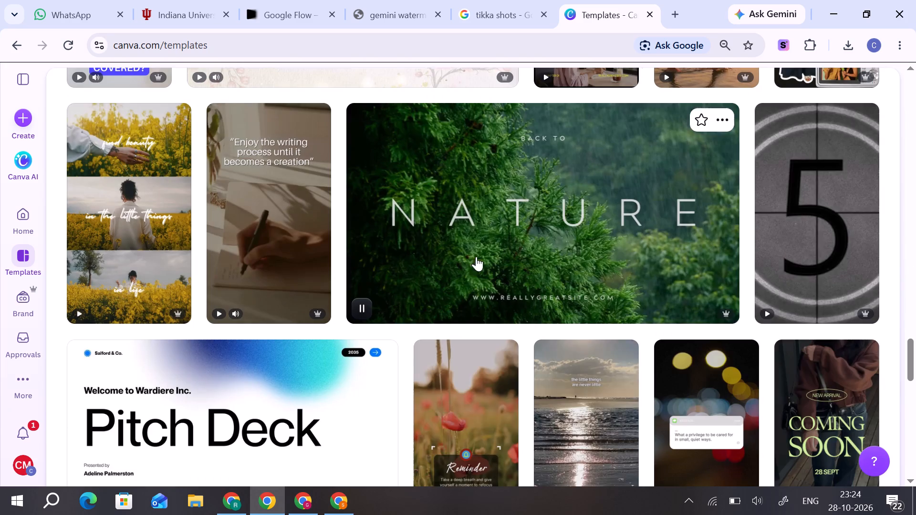
scroll(417, 271, down, 1)
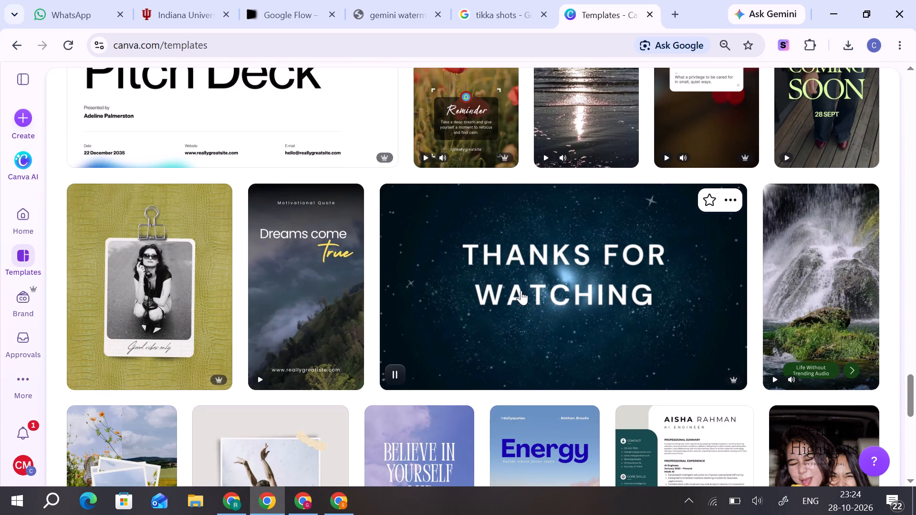
scroll(515, 291, down, 1)
scroll(406, 271, down, 1)
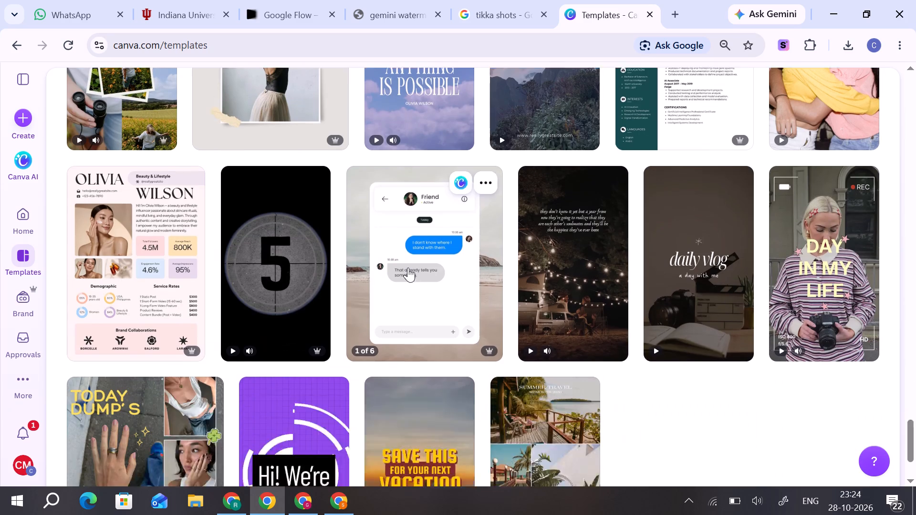
scroll(392, 270, down, 1)
scroll(392, 270, up, 1)
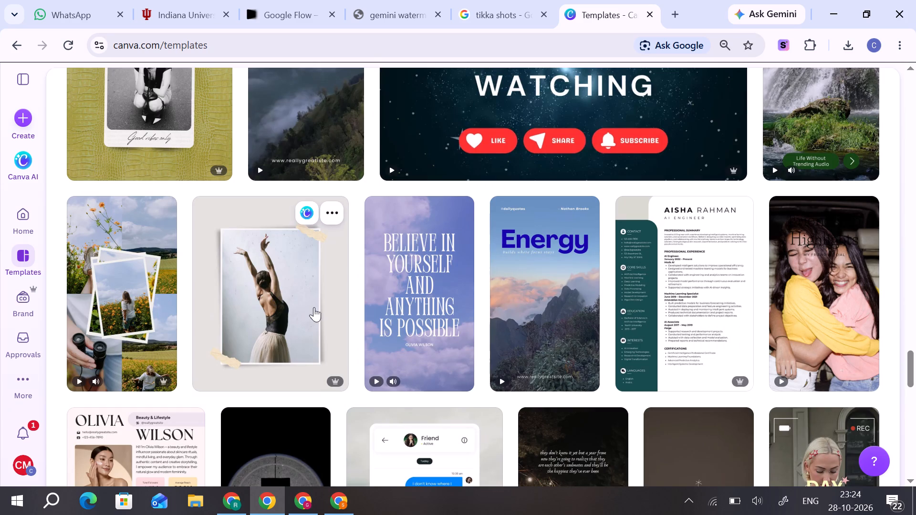
Preview the Green and Yellow Aesthetic Photo Collage Mobile Video template and look over the similar templates.
double_click(106, 306)
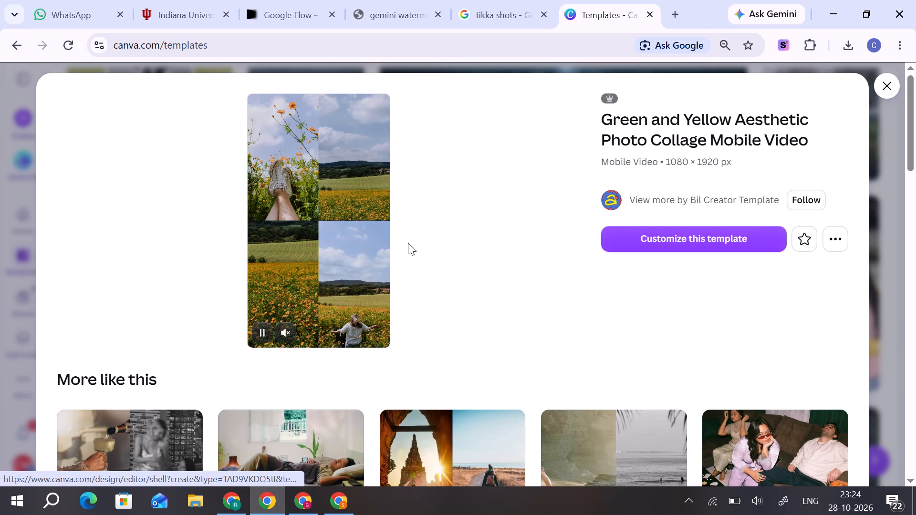
scroll(375, 364, down, 1)
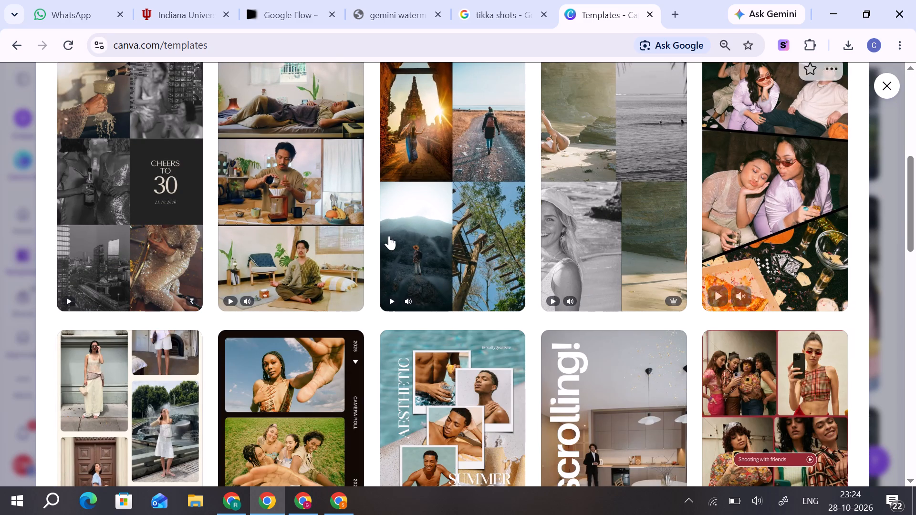
Look further through the similar photo collage video templates for a layout that suits the restaurant's food photos.
scroll(389, 236, down, 1)
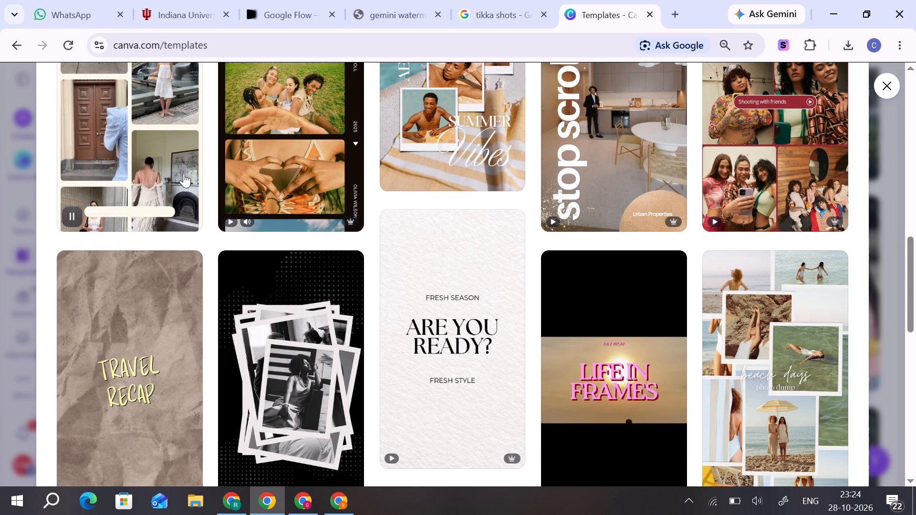
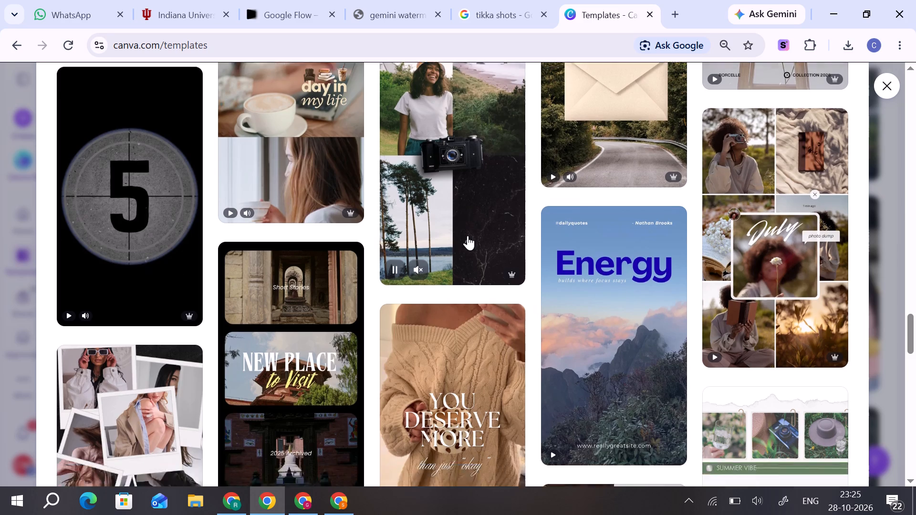
Look over the similar video templates around the bits & pieces photo collage for a suitable layout.
scroll(468, 236, up, 1)
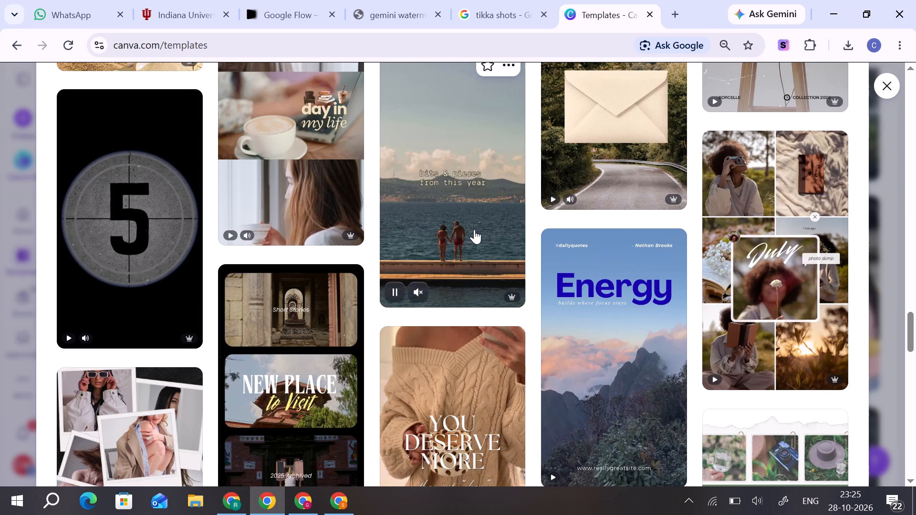
Look further through the similar photo collage, moodboard and summer mobile video templates for a suitable layout.
scroll(474, 229, down, 2)
scroll(474, 229, up, 1)
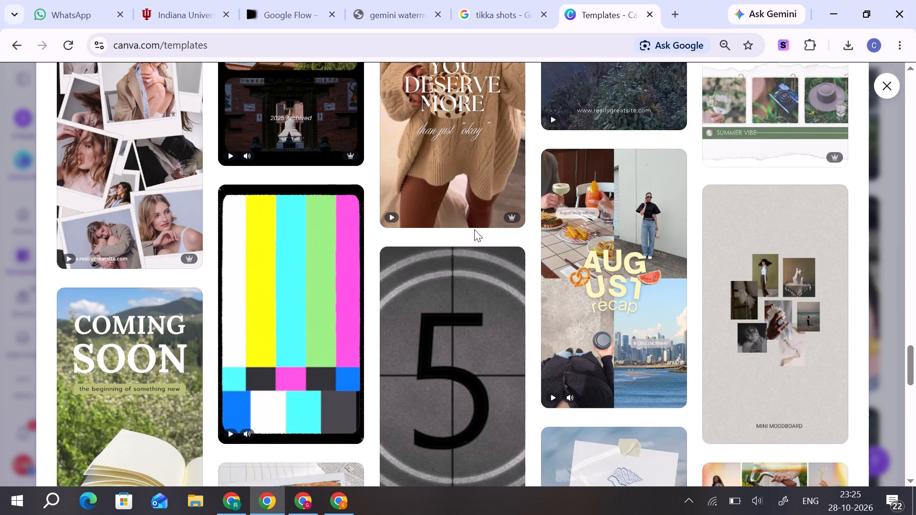
scroll(474, 230, down, 1)
scroll(307, 246, down, 1)
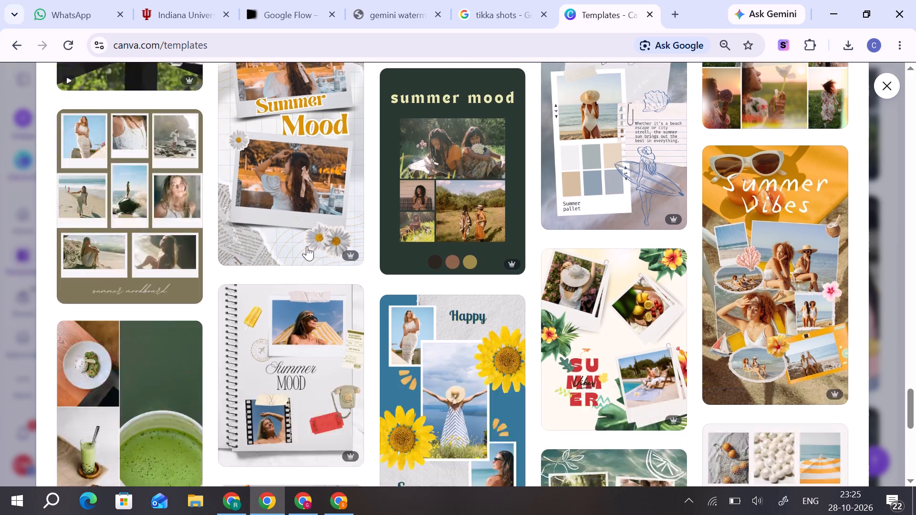
scroll(443, 245, down, 1)
scroll(443, 245, up, 3)
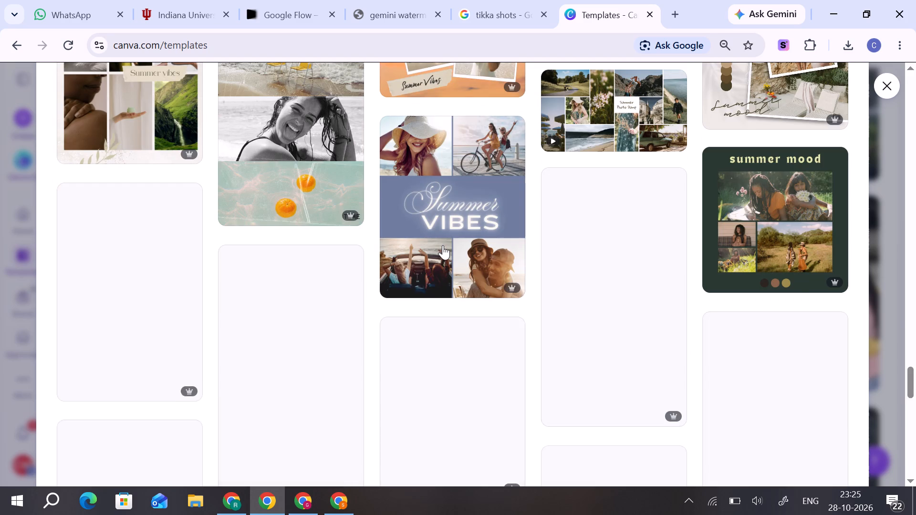
scroll(443, 245, up, 2)
scroll(443, 245, down, 1)
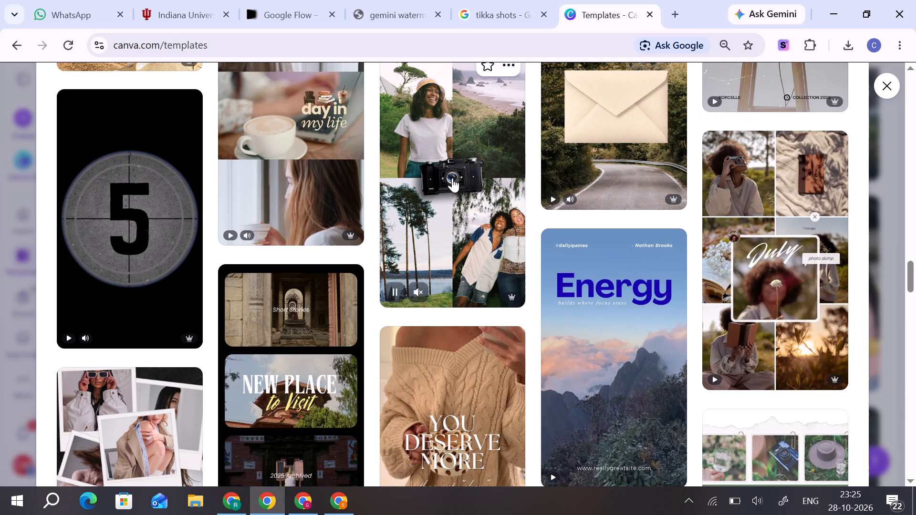
Preview the Photo Dump Instagram Reel in Collage Style template with the black camera and open it for customizing.
click(467, 251)
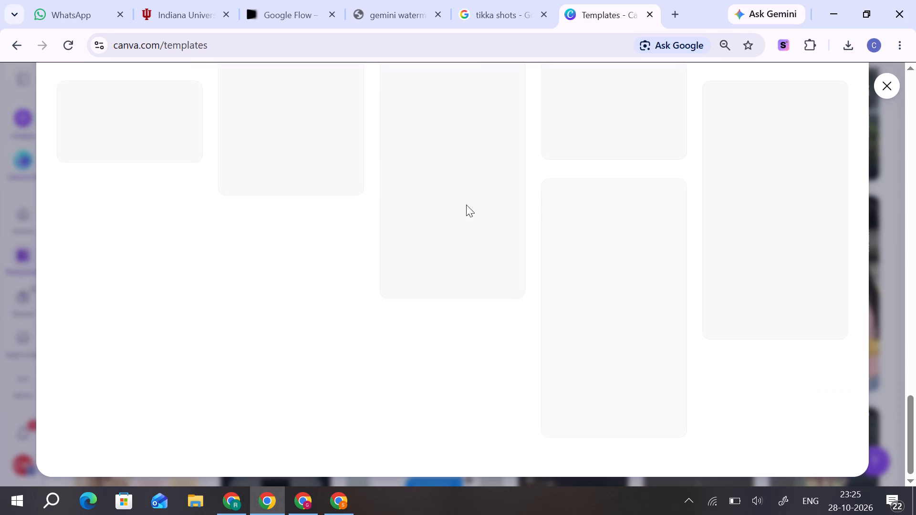
scroll(414, 214, up, 3)
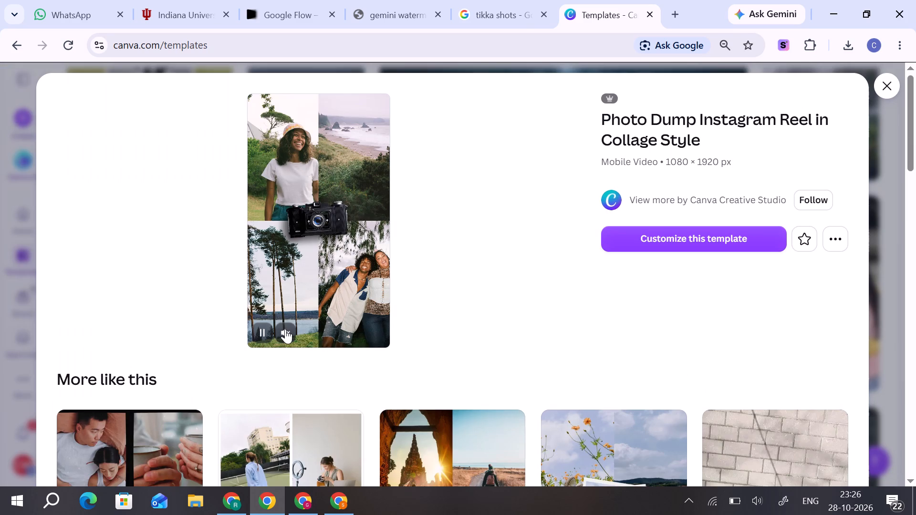
click(285, 329)
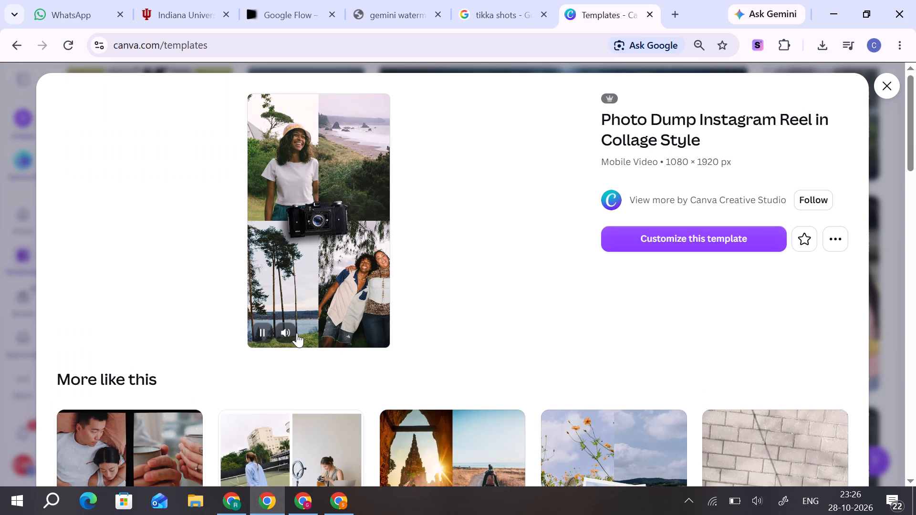
click(266, 333)
click(715, 234)
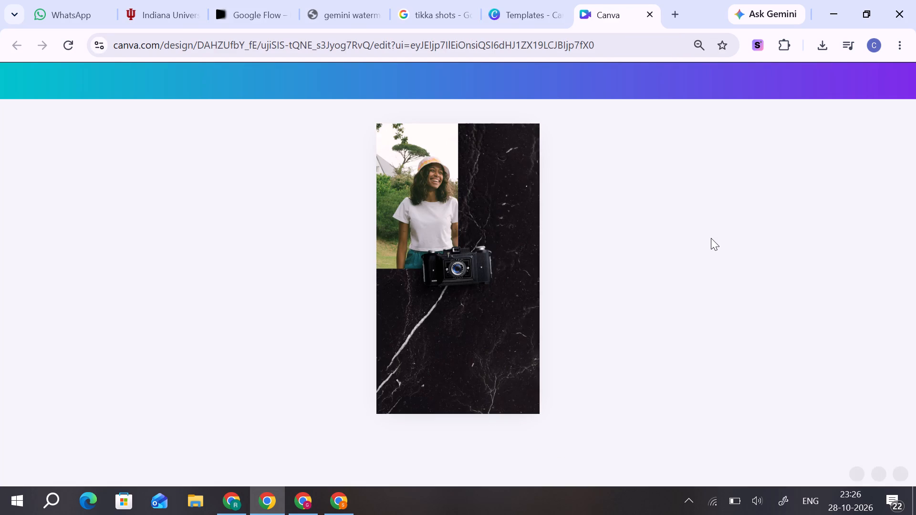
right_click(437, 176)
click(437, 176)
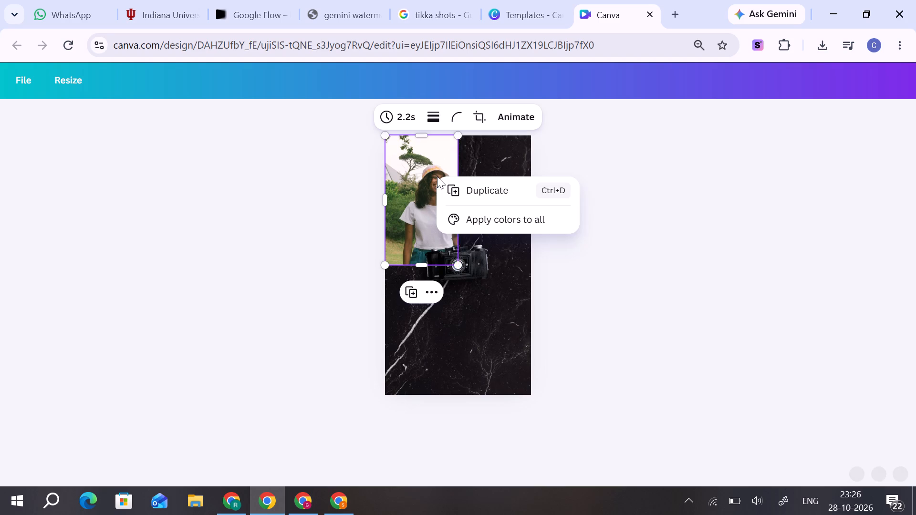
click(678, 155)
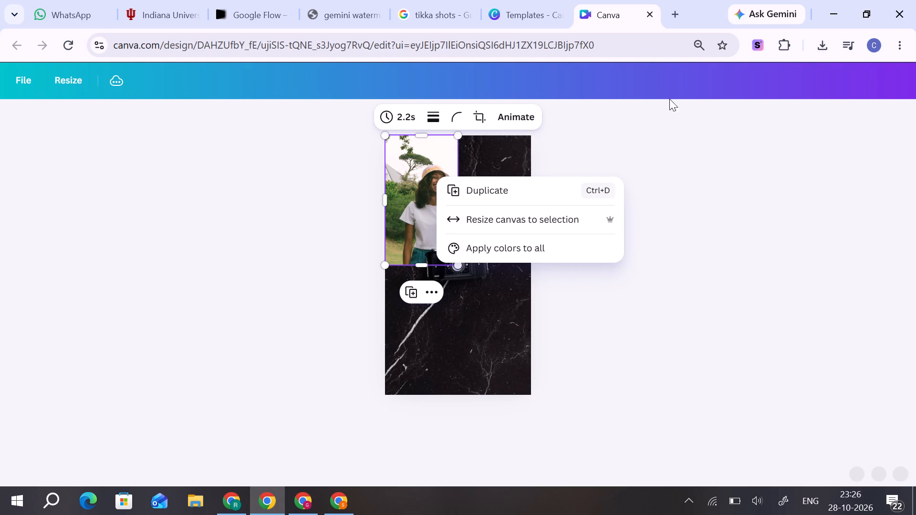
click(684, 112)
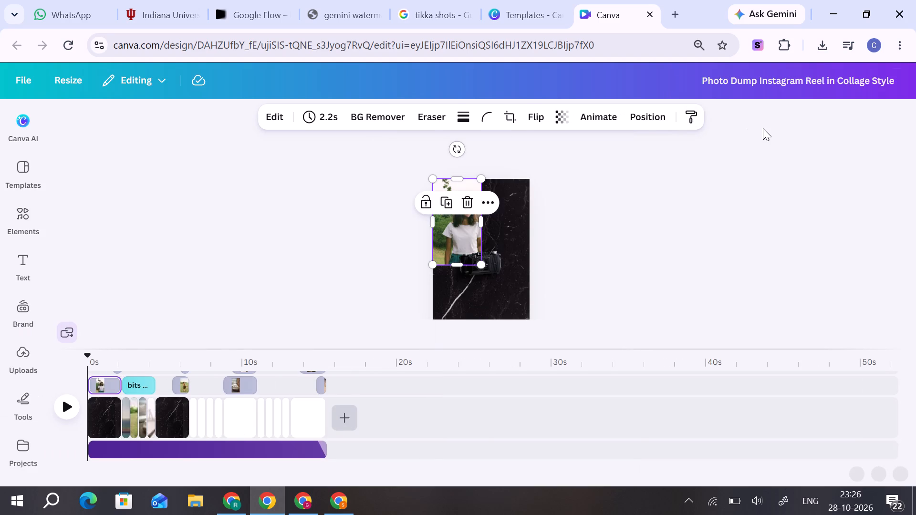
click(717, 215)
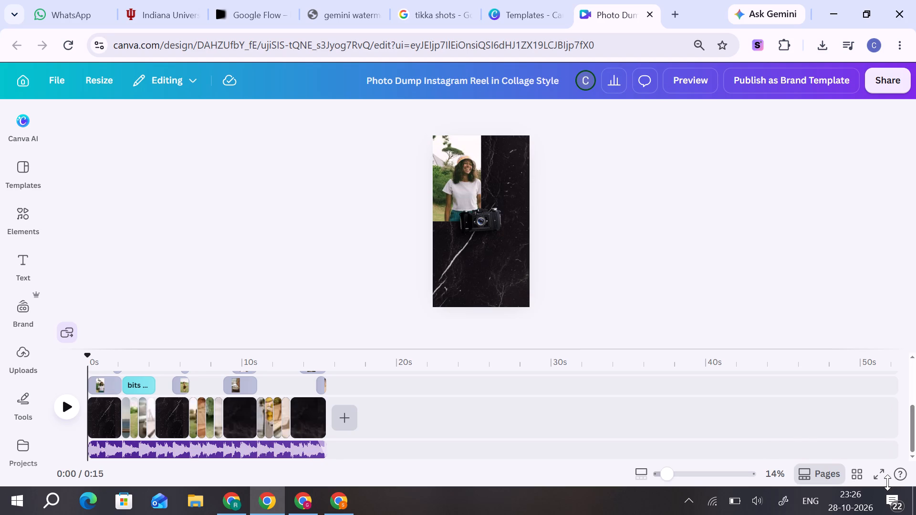
Select the woman's photo on the first page, and download the pani puri with flavored shots photo from the Tikka Shots Google photos.
drag(672, 476, 688, 478)
click(450, 147)
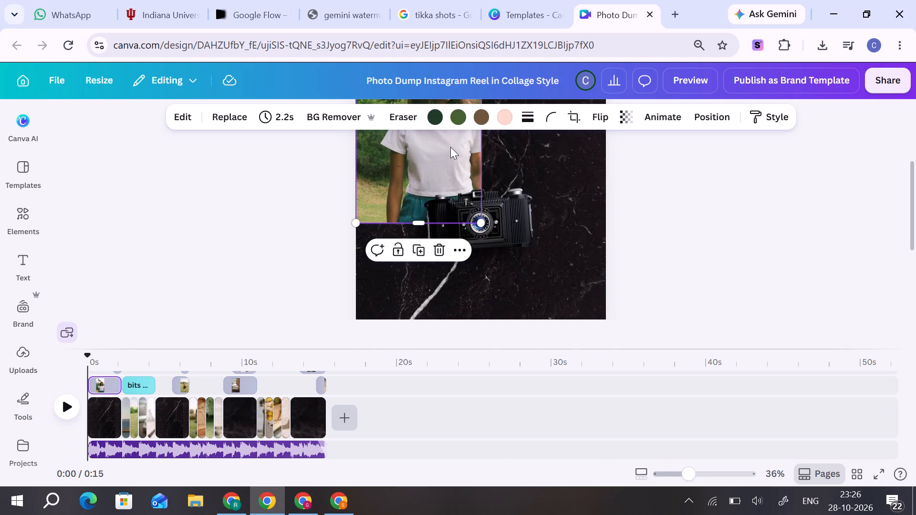
click(423, 2)
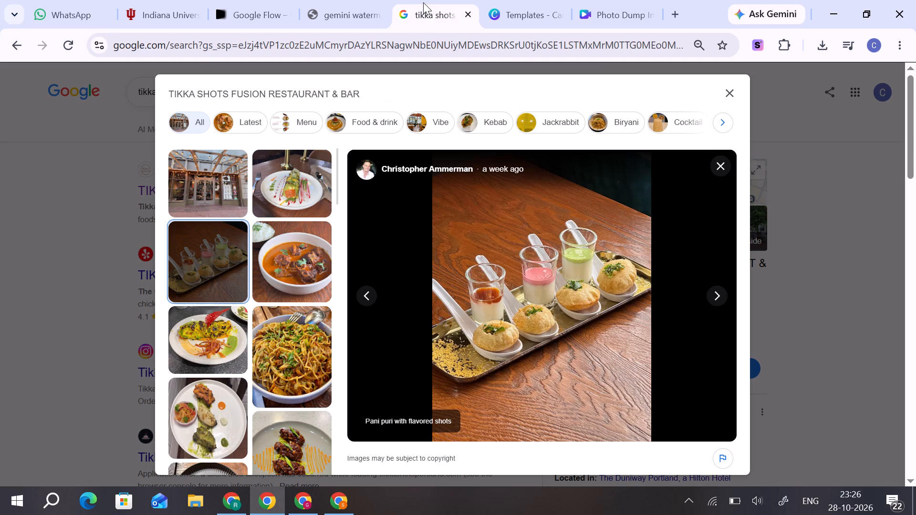
right_click(547, 249)
click(589, 287)
Save the photo of pani puri with flavored shots from the Tikka Shots Google listing.
click(508, 378)
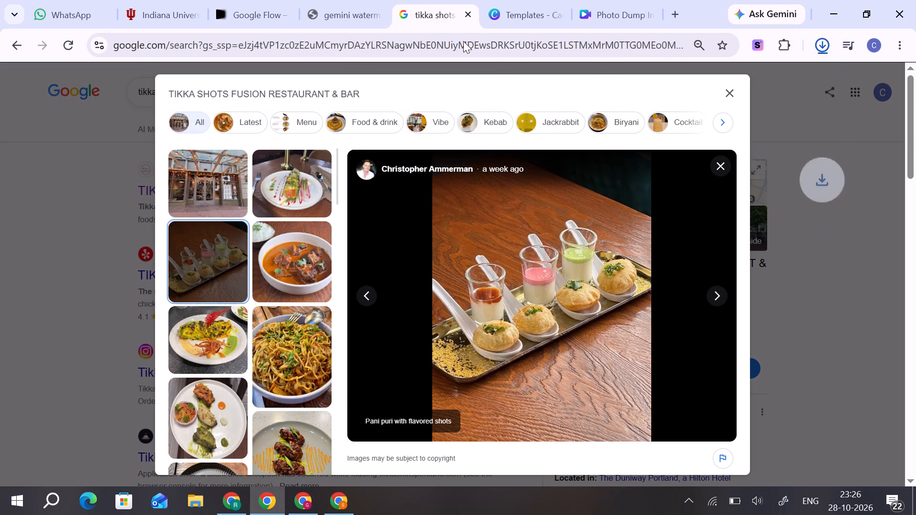
Switch to the Photo Dump Instagram Reel in Collage Style design and upload the downloaded unnamed.webp to its image uploads.
click(582, 2)
right_click(582, 2)
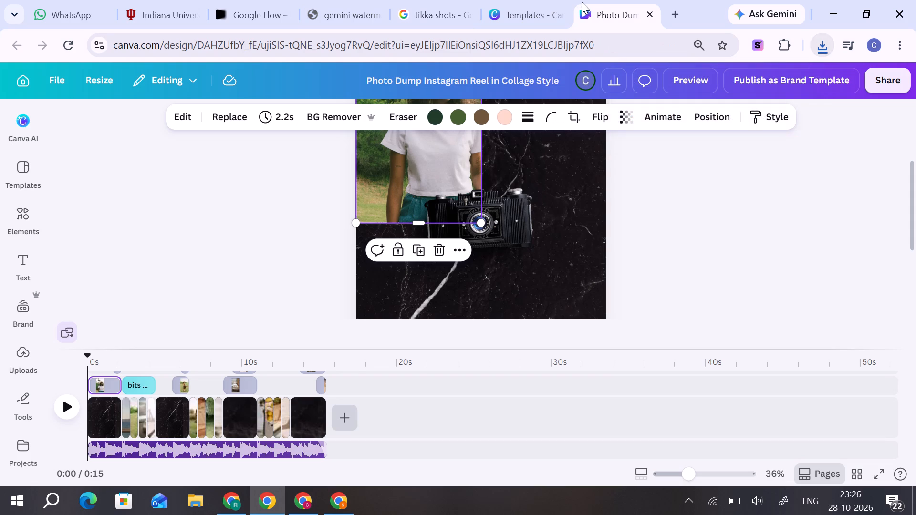
click(823, 50)
right_click(823, 50)
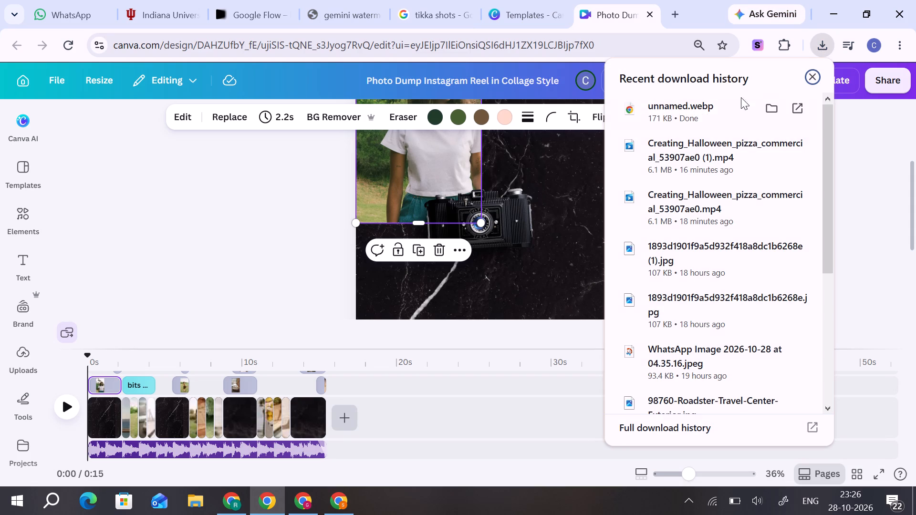
drag(701, 111, 94, 219)
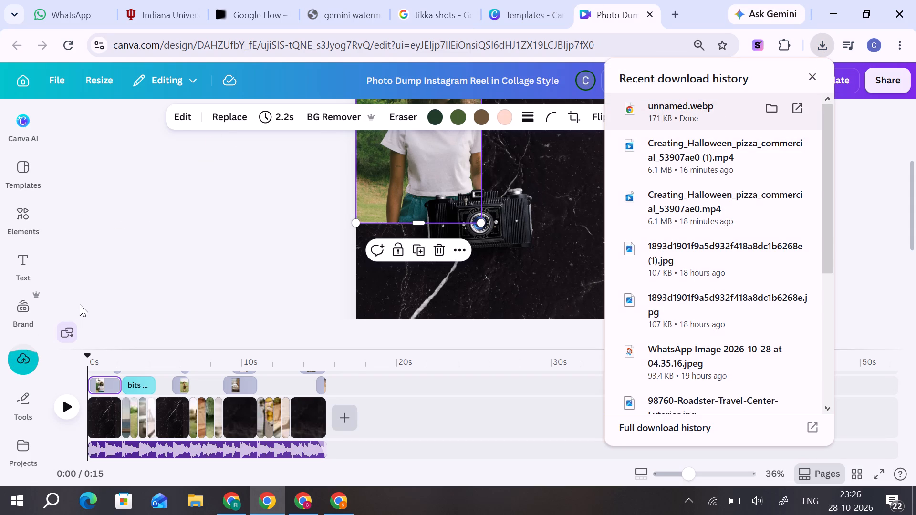
right_click(161, 265)
click(161, 265)
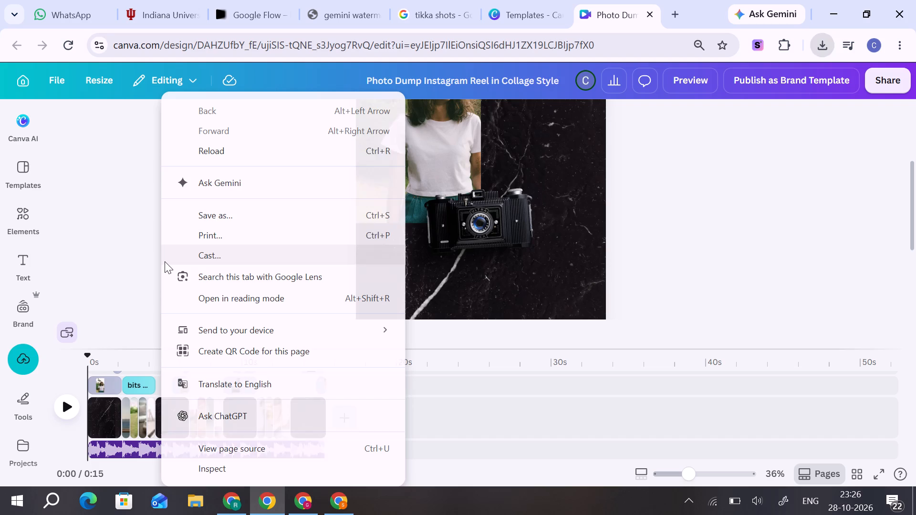
click(91, 229)
click(28, 362)
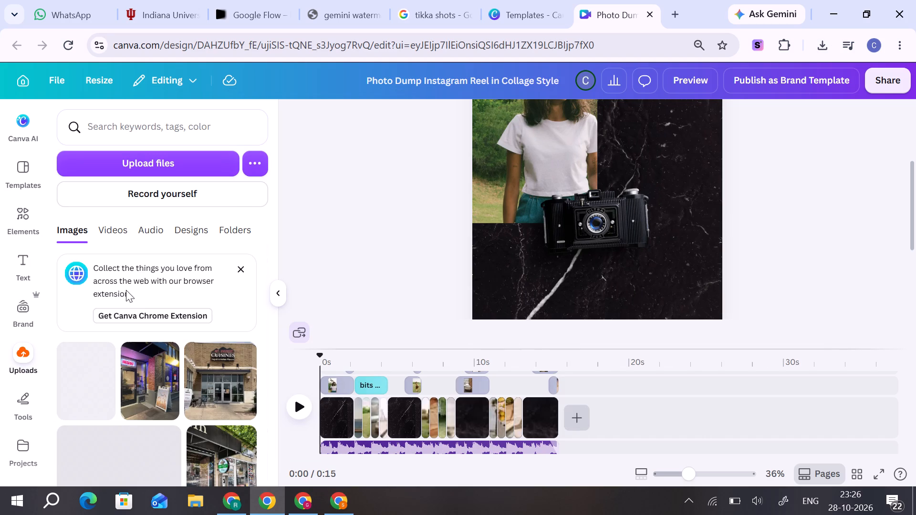
Replace the upper-left photo of the opening collage with the uploaded pani puri shots photo.
drag(91, 387, 295, 275)
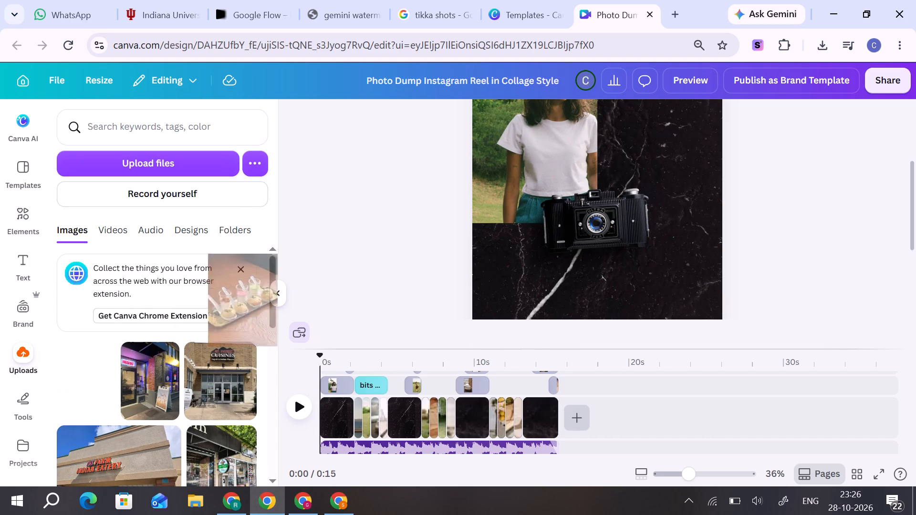
drag(295, 275, 494, 175)
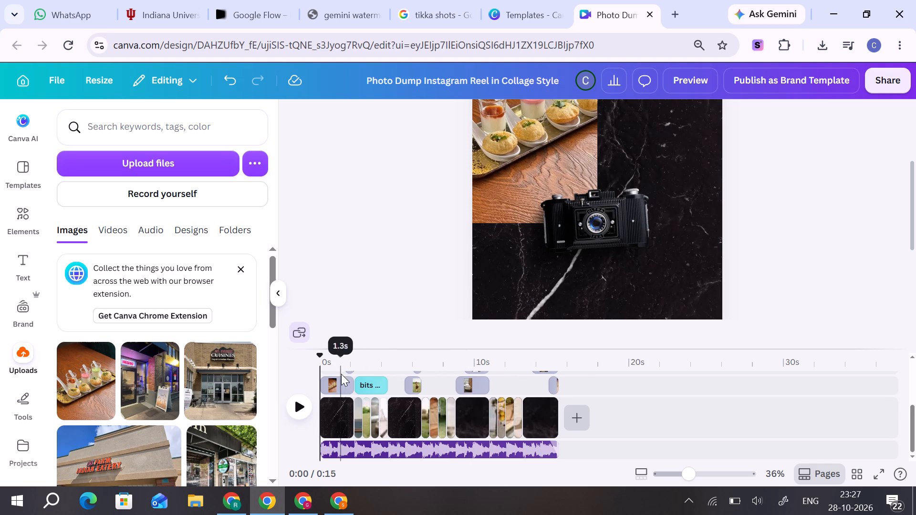
Move the playhead to about 1.8 s and replace the collage's upper-right photo with the uploaded meatball bowl photo.
drag(322, 361, 350, 359)
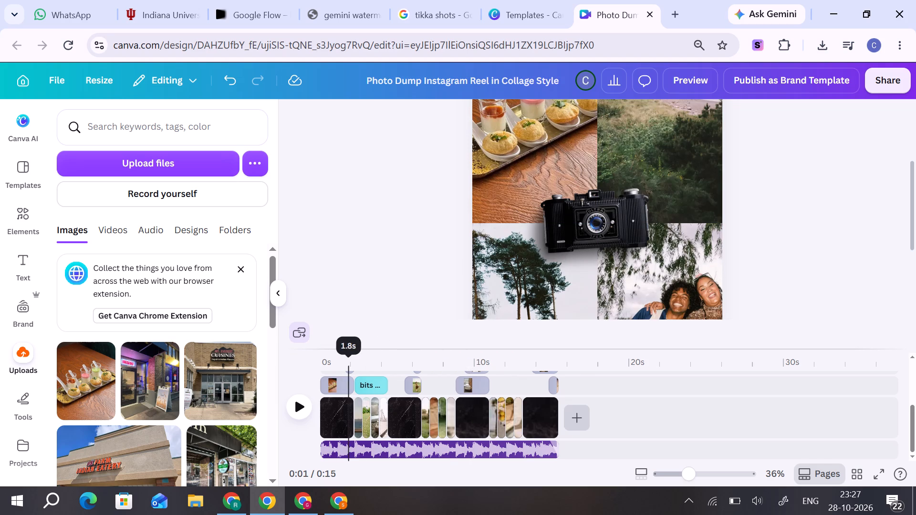
drag(350, 359, 352, 358)
click(644, 127)
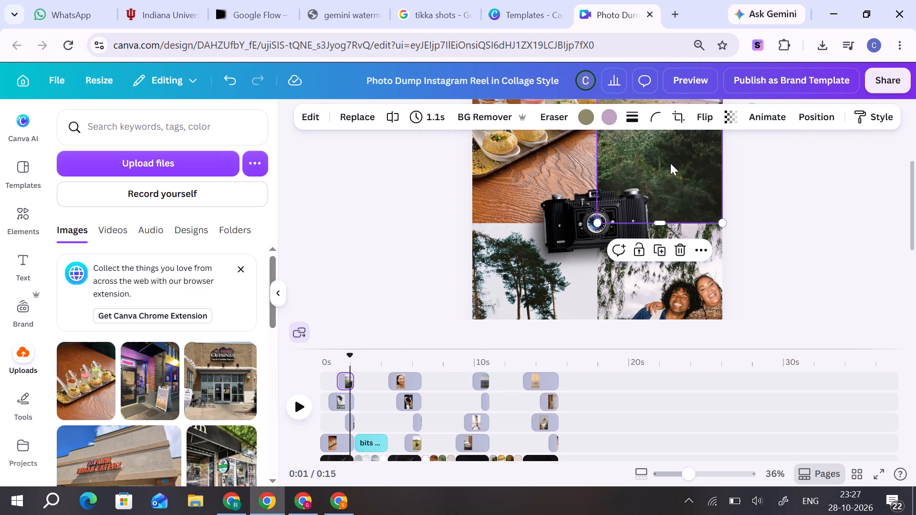
scroll(192, 405, down, 3)
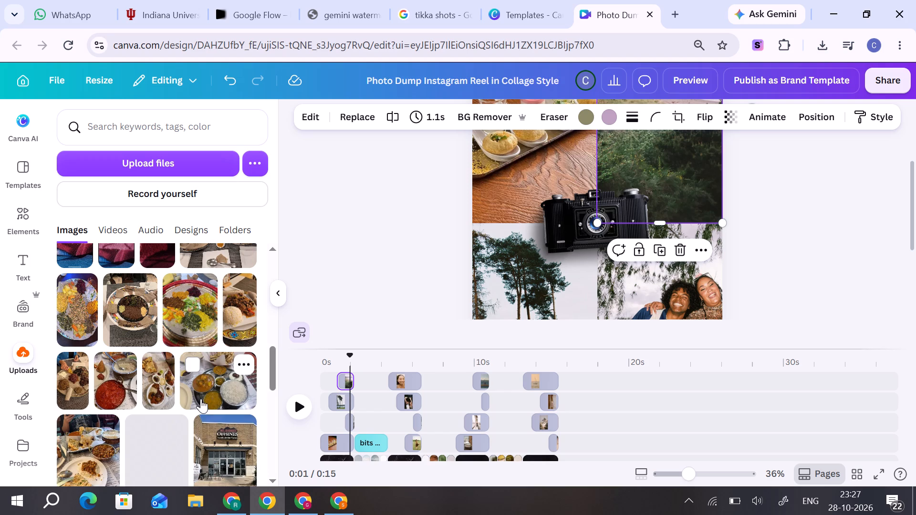
scroll(204, 397, up, 1)
scroll(204, 397, down, 1)
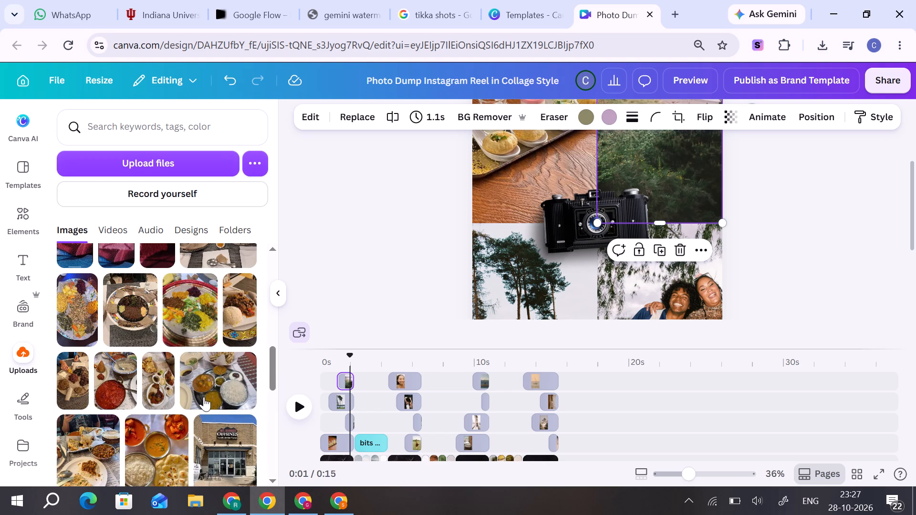
scroll(204, 397, down, 2)
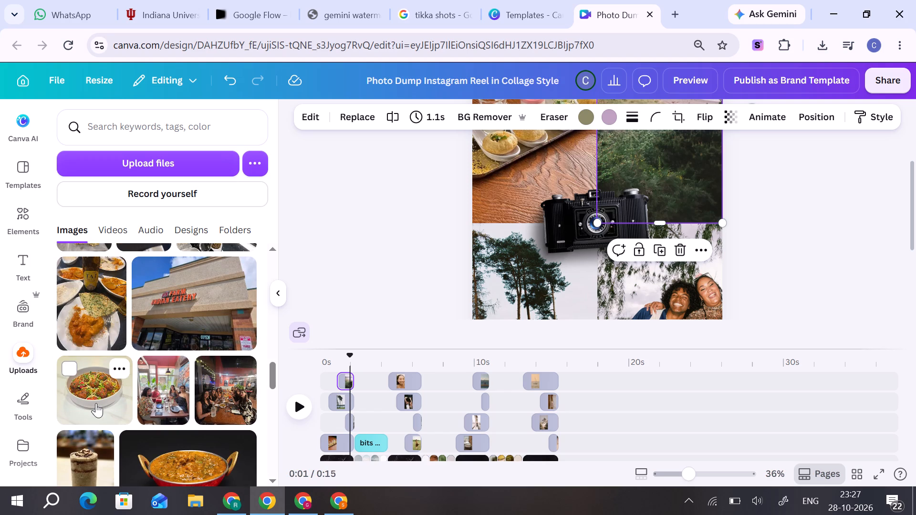
drag(96, 403, 636, 214)
key(ctrl+z)
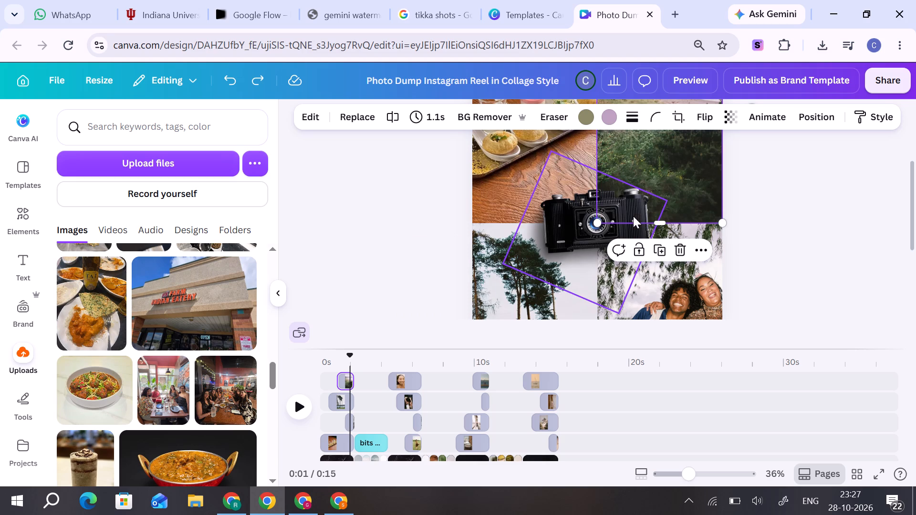
drag(84, 392, 651, 165)
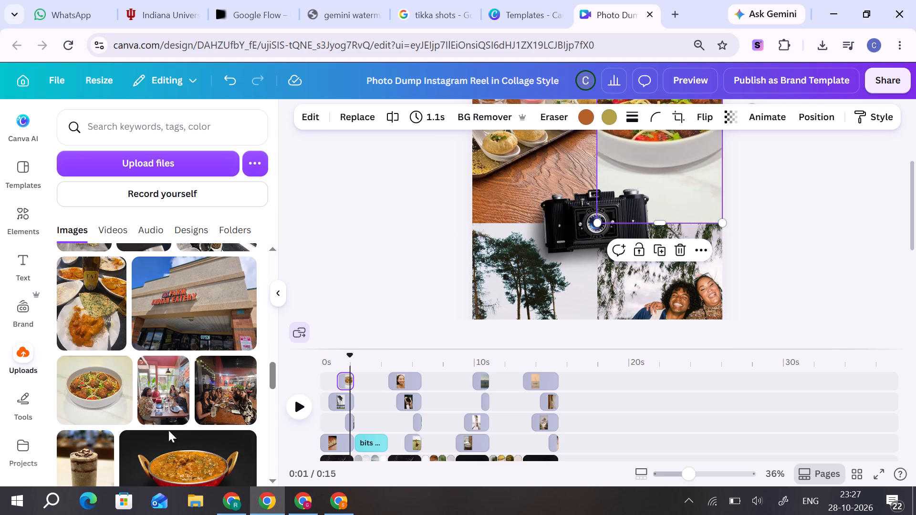
Replace the collage's lower-left tree photo with the uploaded photo of the plated green dish with red sauce streaks.
scroll(184, 411, down, 1)
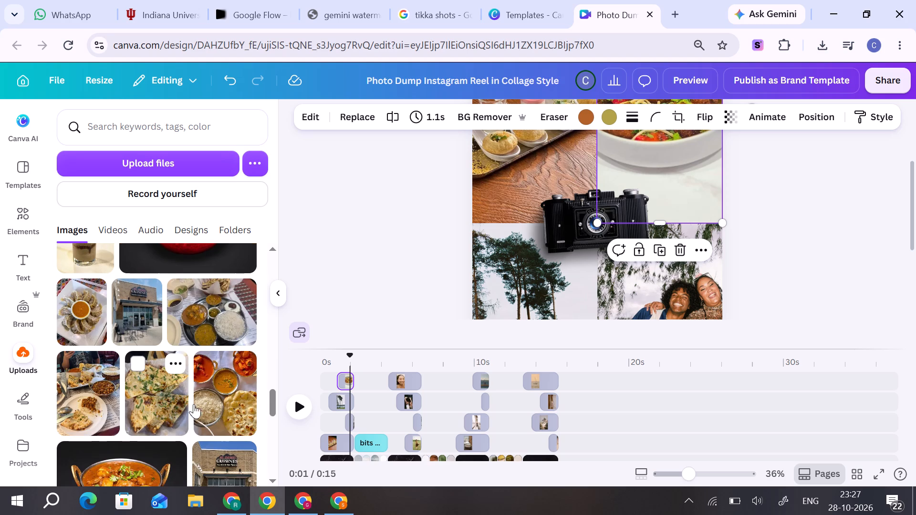
scroll(201, 399, down, 1)
drag(194, 413, 407, 309)
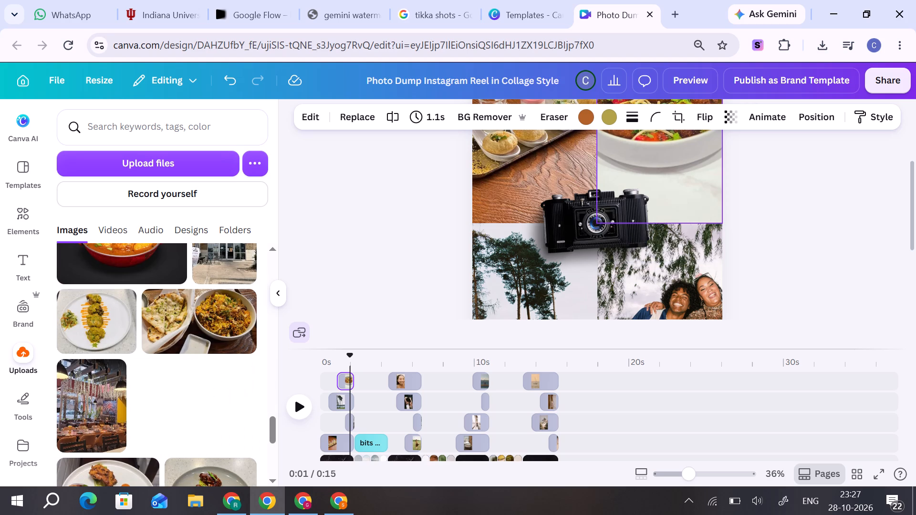
drag(407, 309, 500, 276)
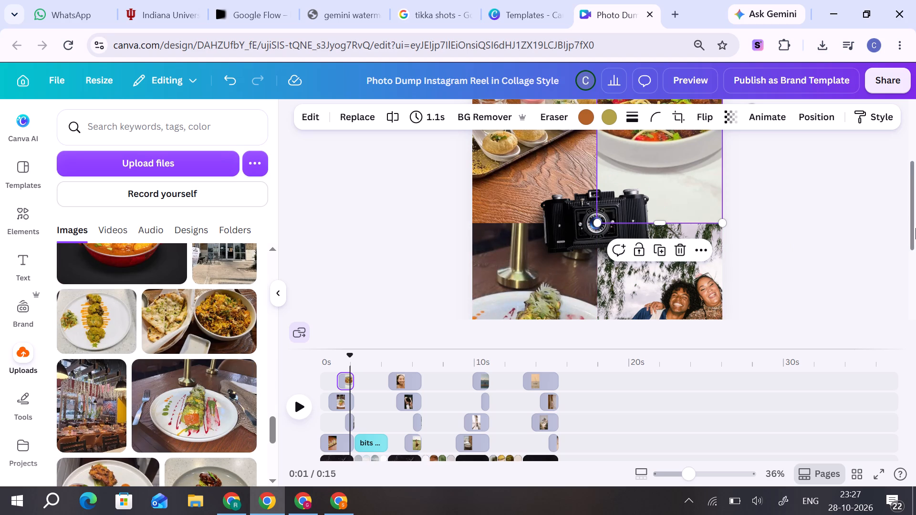
Replace the collage's lower-right couple photo with the uploaded photo of assorted grilled pieces on a white plate.
drag(913, 205, 915, 246)
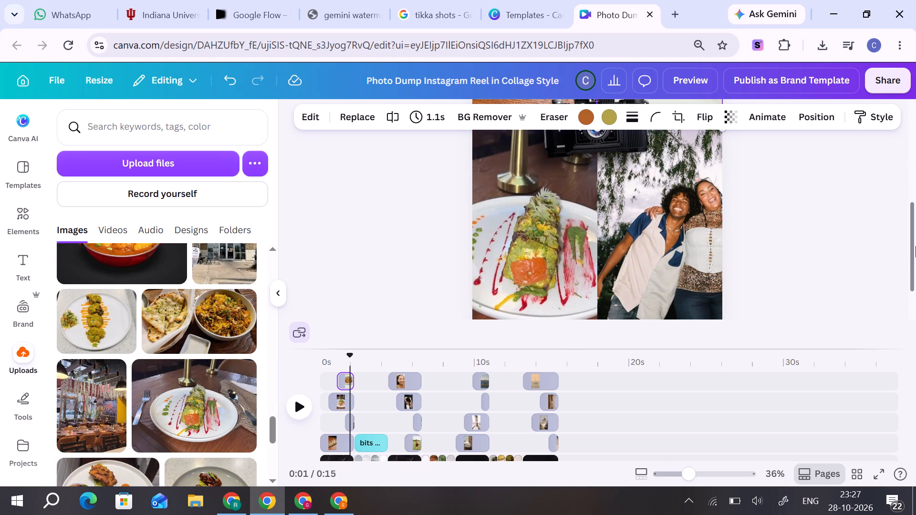
click(695, 234)
right_click(695, 234)
scroll(191, 429, down, 1)
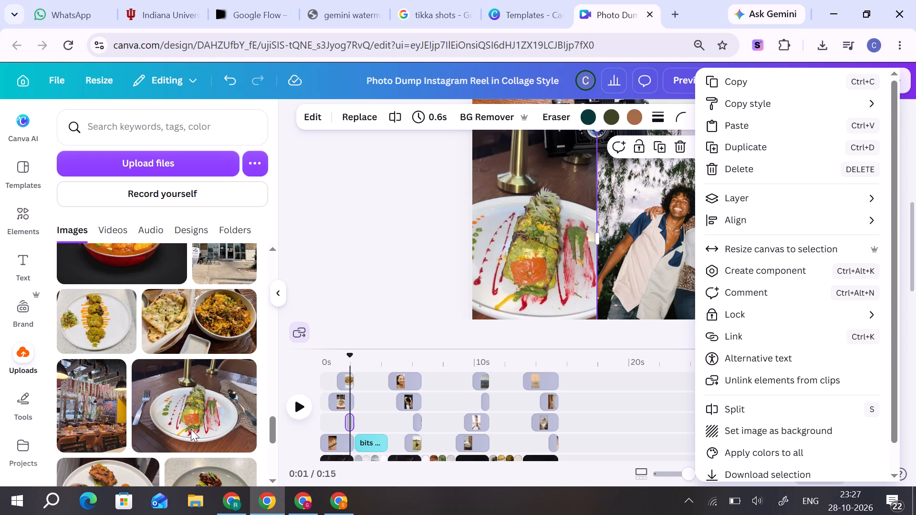
scroll(191, 428, down, 1)
click(271, 426)
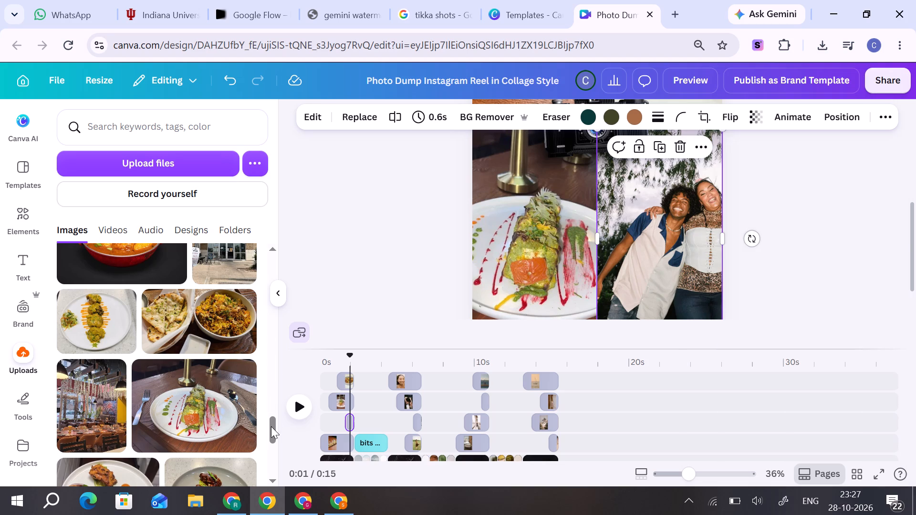
drag(271, 426, 271, 438)
drag(112, 412, 478, 310)
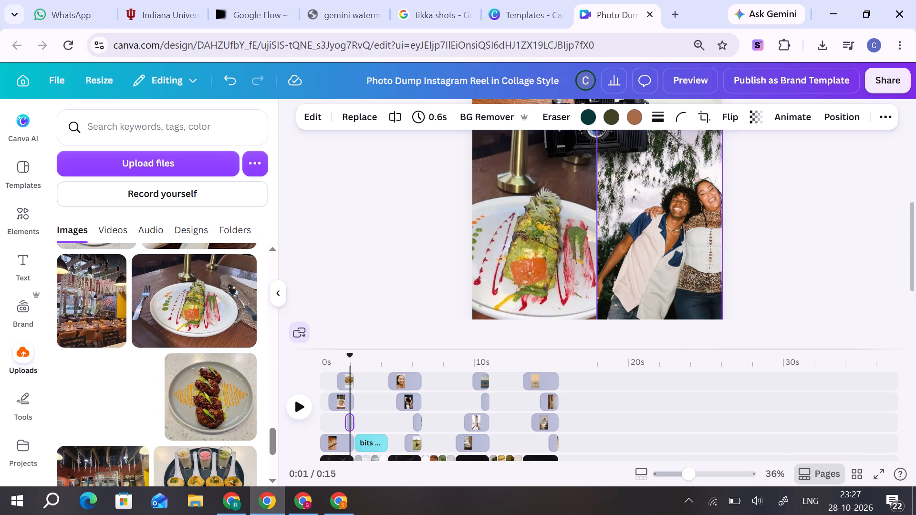
drag(478, 310, 622, 265)
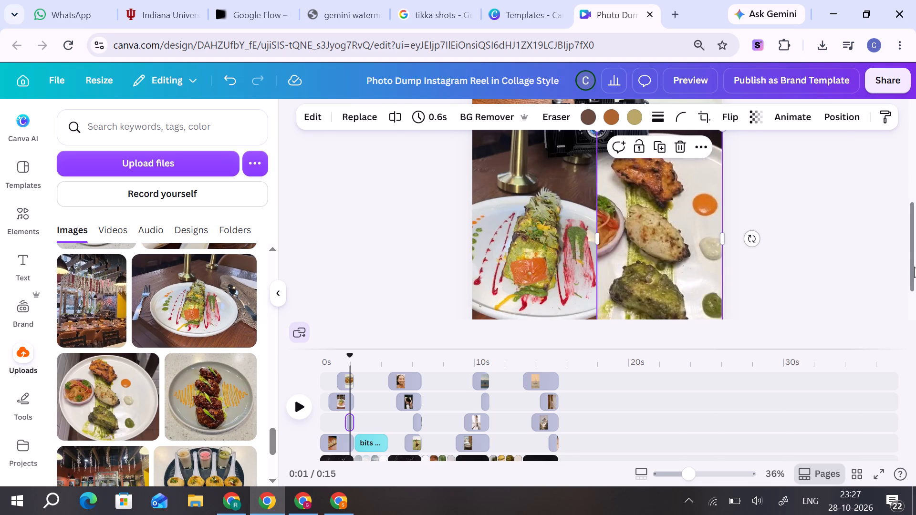
Replace the camera image at the collage's center with the uploaded meatball bowl photo.
drag(913, 240, 915, 210)
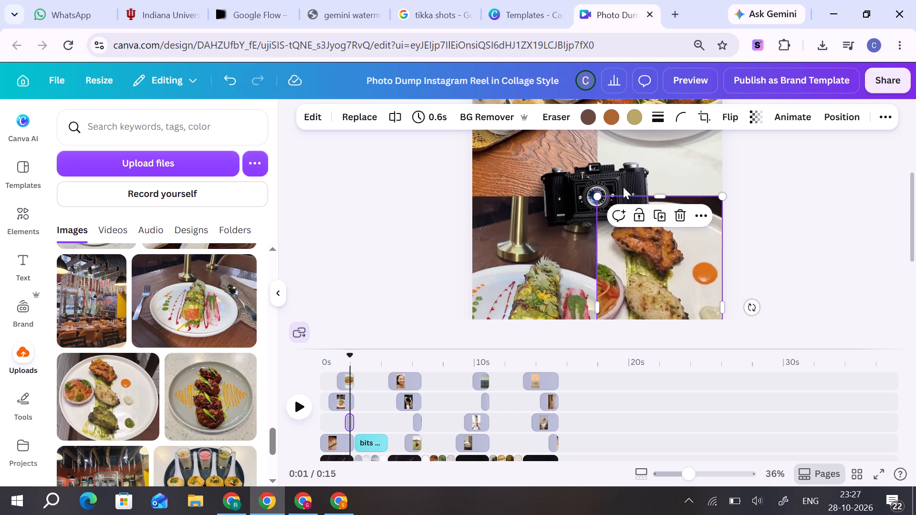
scroll(199, 411, up, 1)
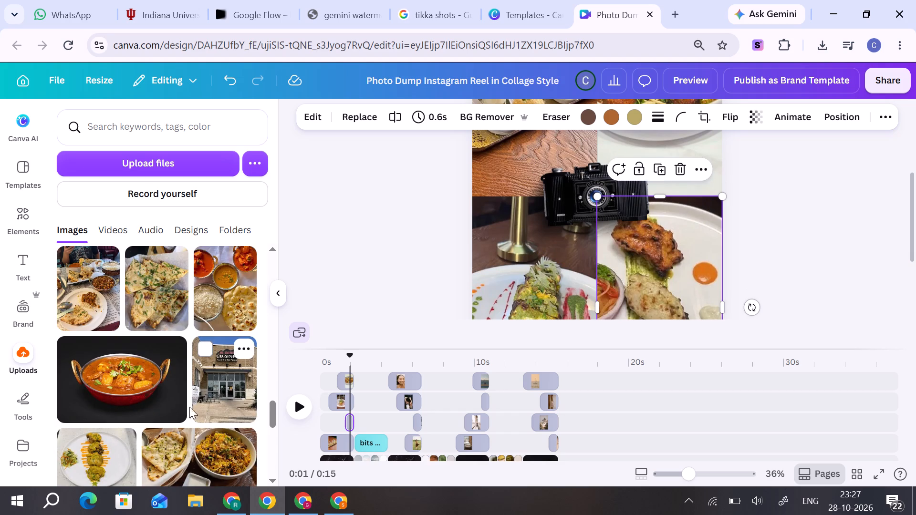
scroll(165, 410, up, 1)
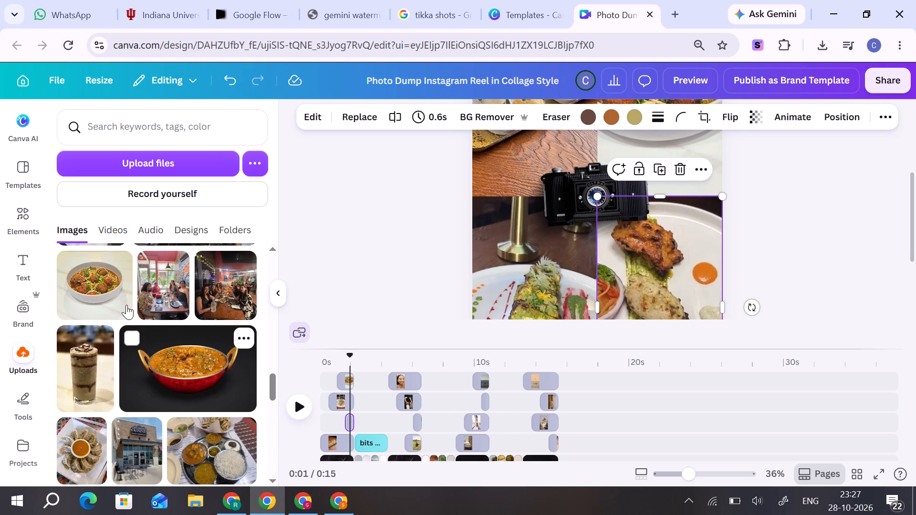
drag(95, 292, 553, 196)
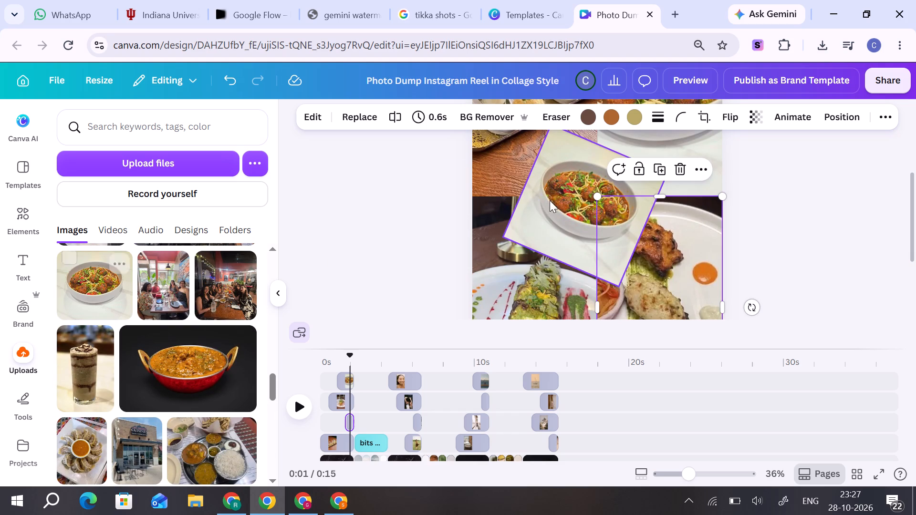
right_click(580, 183)
click(580, 183)
click(816, 158)
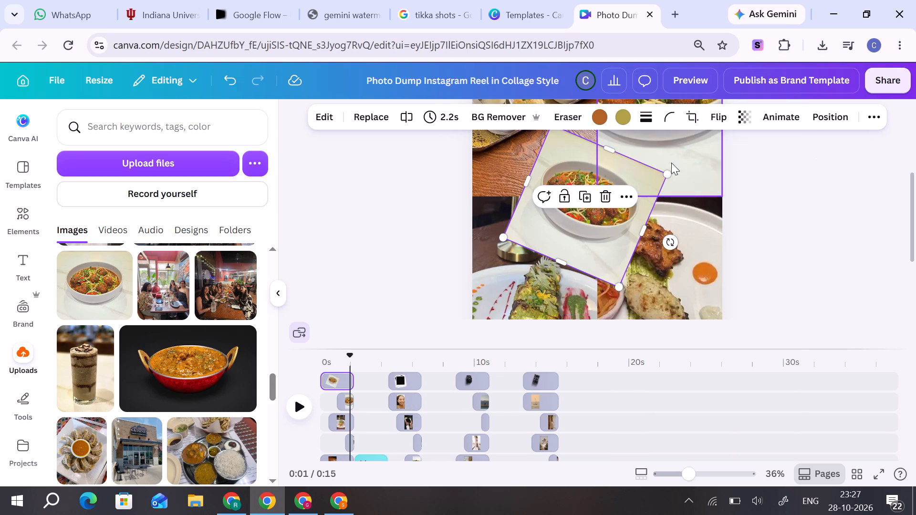
Remove the background from the tilted meatball bowl photo at the collage's center.
right_click(504, 123)
click(504, 123)
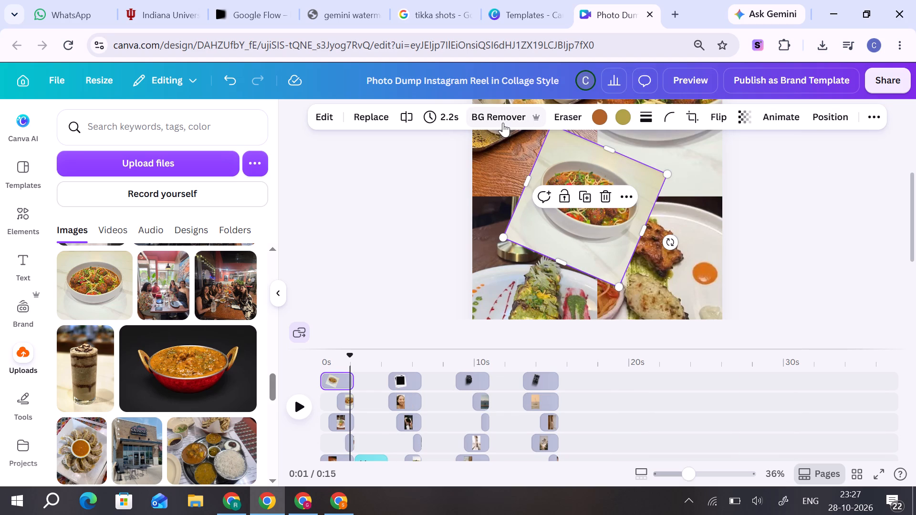
click(503, 123)
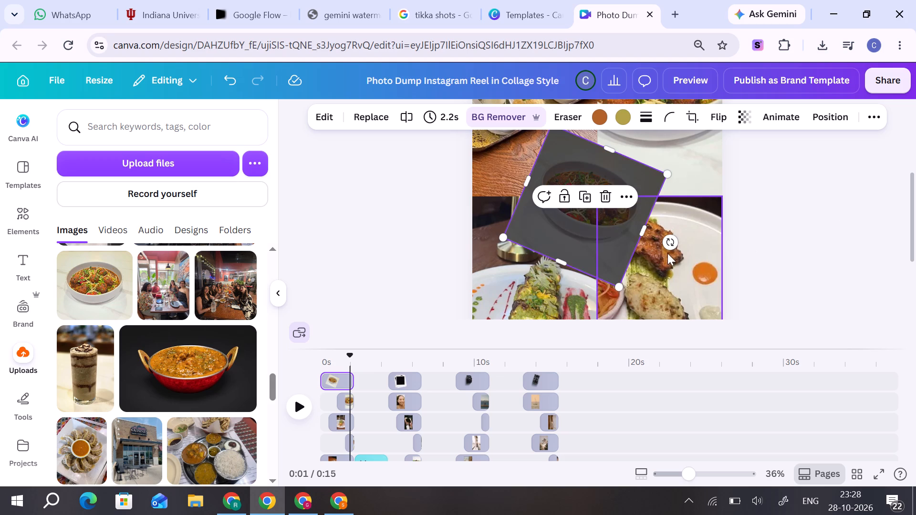
Rotate the meatball bowl cutout at the collage's center until it is nearly upright, at about 3°.
drag(670, 242, 682, 210)
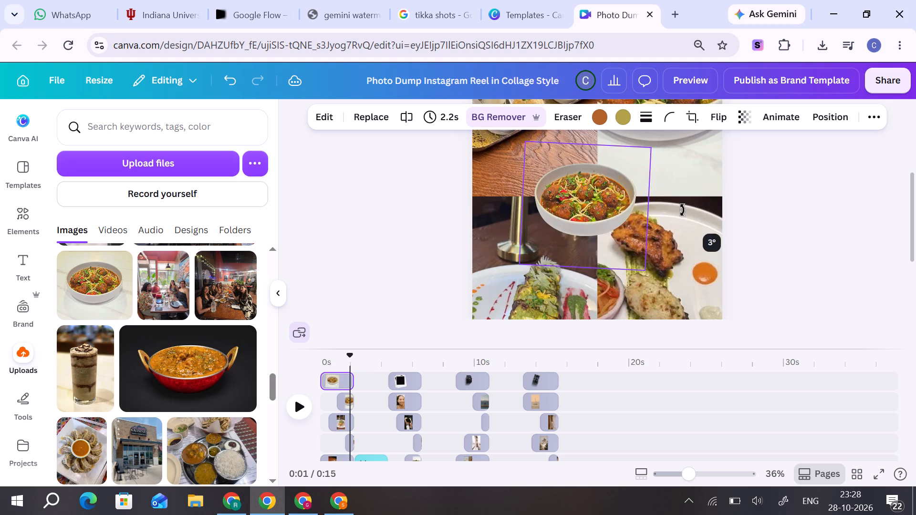
drag(682, 210, 682, 209)
Enlarge the meatball bowl cutout and reposition it over the center of the collage, overlapping all four surrounding photos.
drag(649, 148, 671, 129)
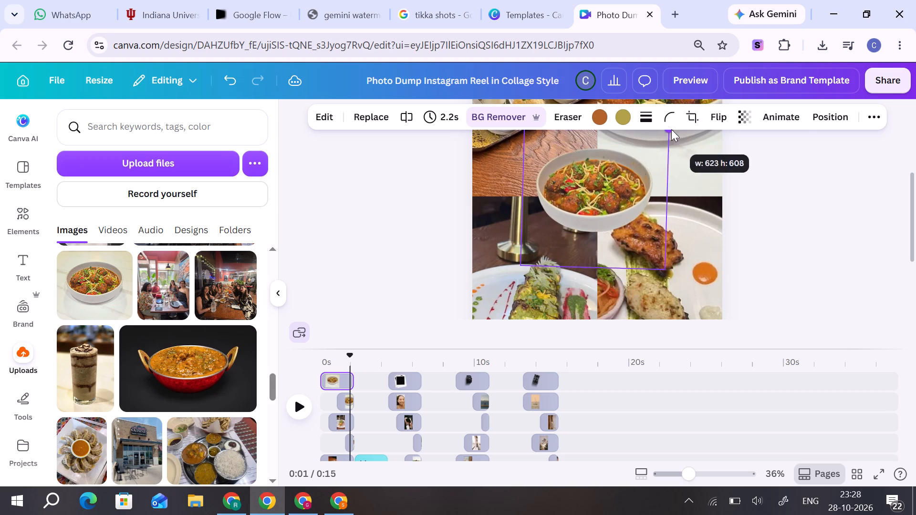
drag(671, 129, 767, 106)
right_click(712, 149)
drag(712, 149, 696, 158)
click(796, 149)
drag(695, 165, 662, 179)
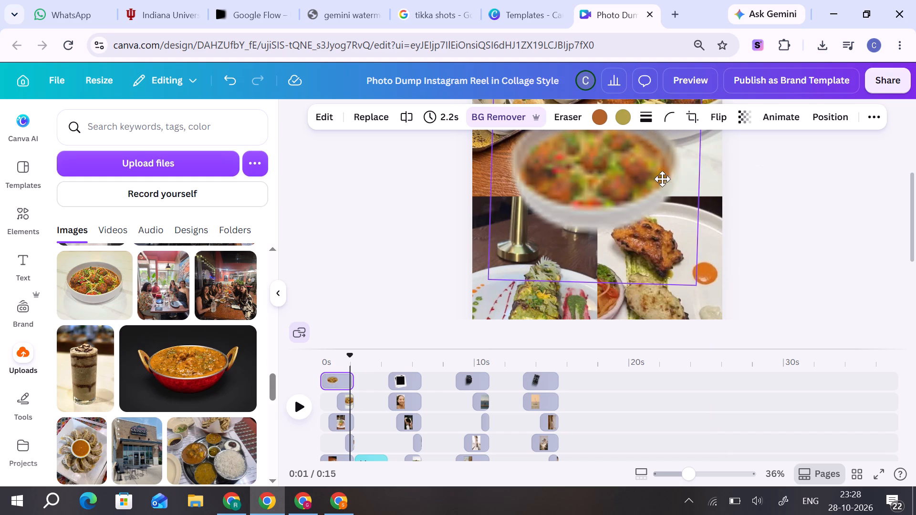
drag(662, 179, 663, 189)
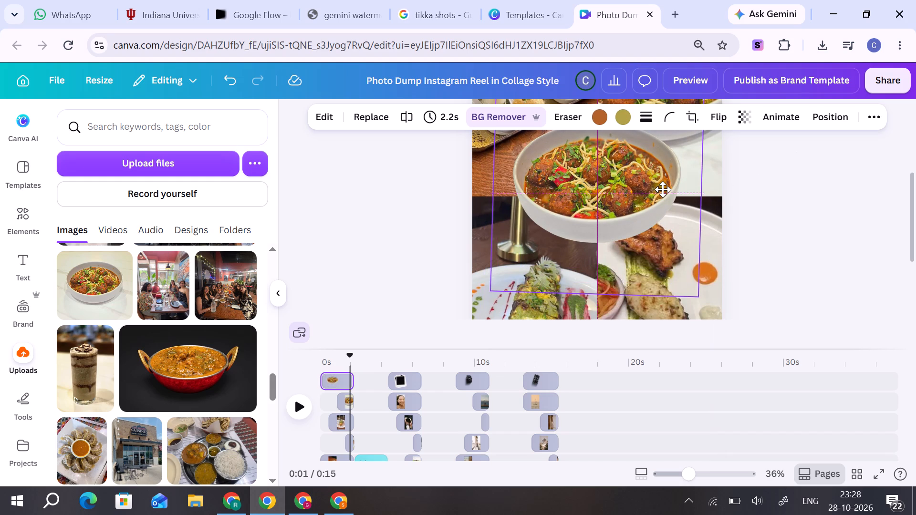
drag(663, 189, 664, 190)
click(756, 188)
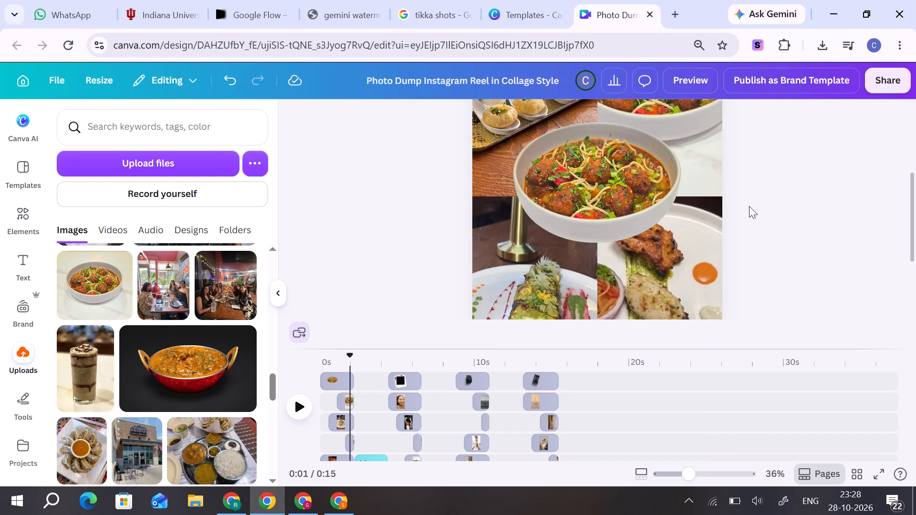
Play the reel from the beginning to check the opening food collage and the scene that follows it.
ctrl+scroll(749, 206, down, 2)
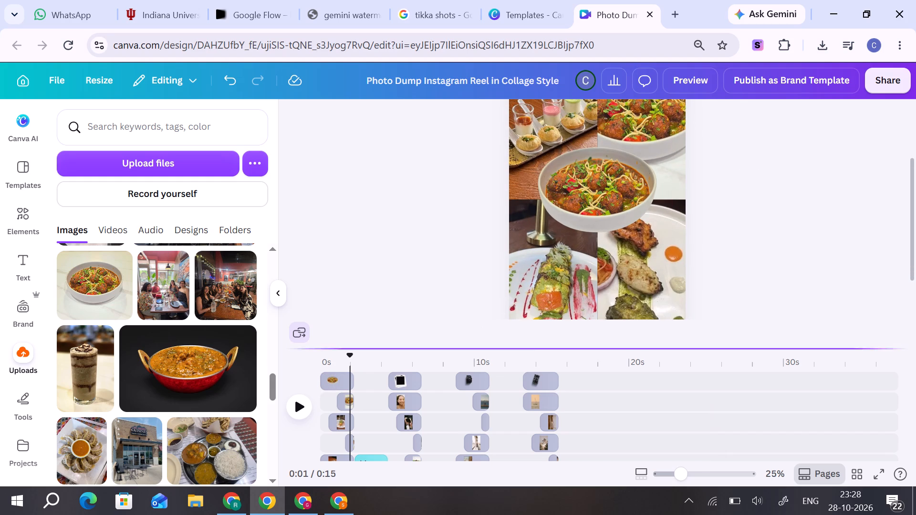
drag(348, 360, 296, 367)
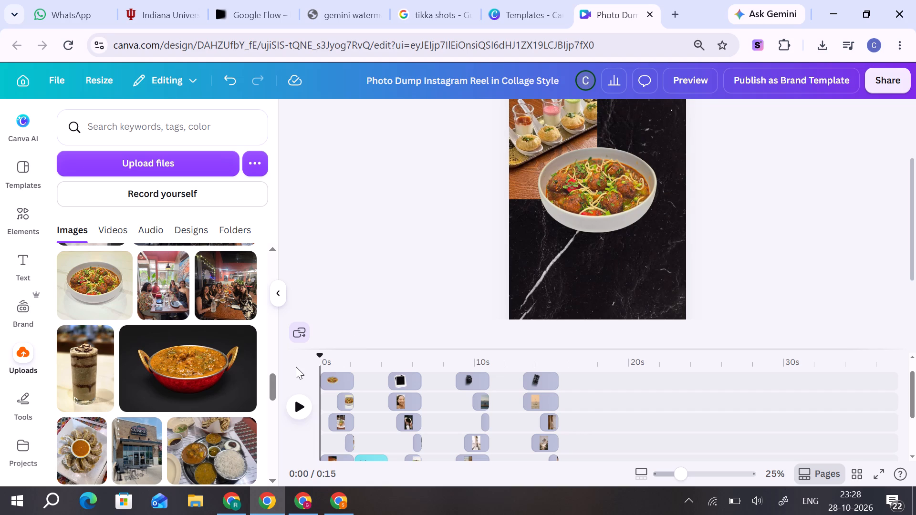
key(space)
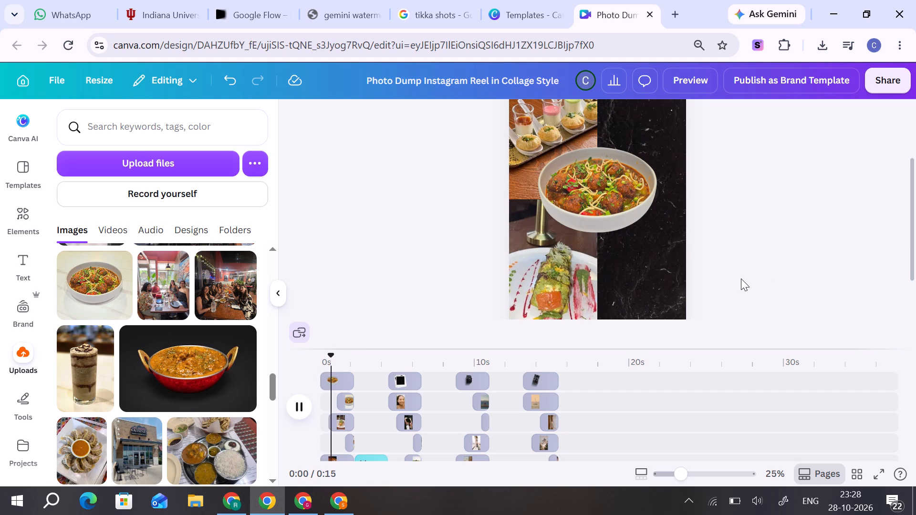
key(space)
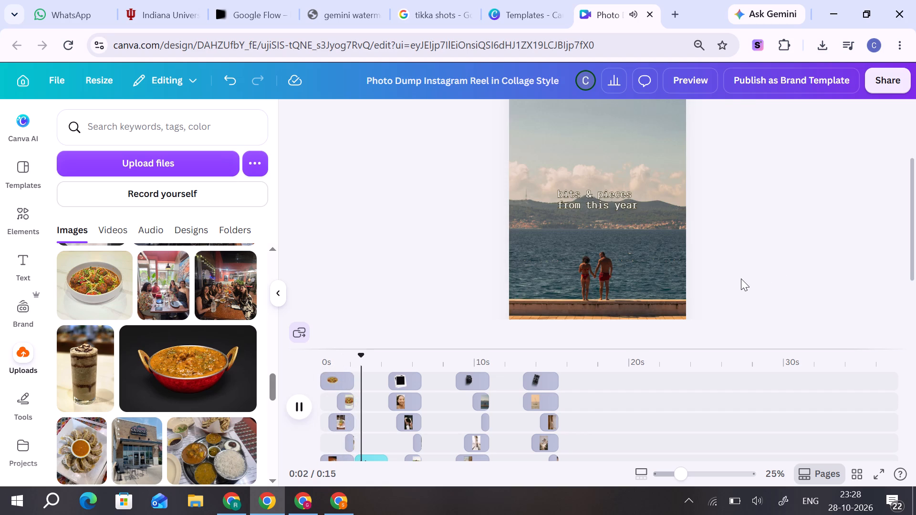
Replace the full-frame photo of the couple by the water with the uploaded photo of four women at a window table.
click(672, 168)
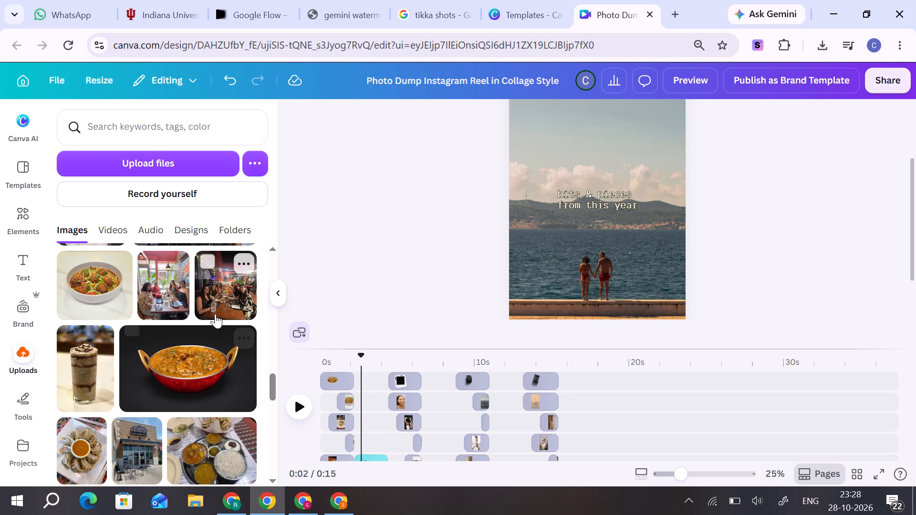
drag(168, 299, 488, 224)
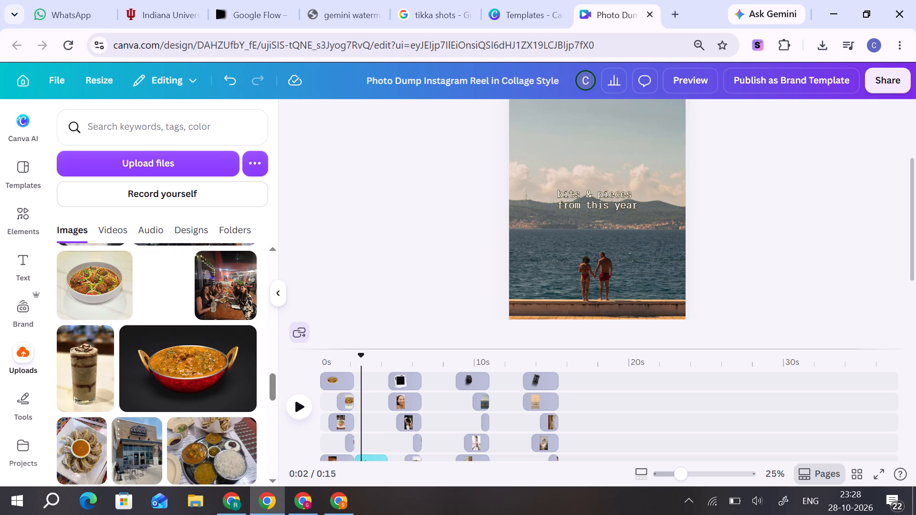
drag(488, 224, 511, 206)
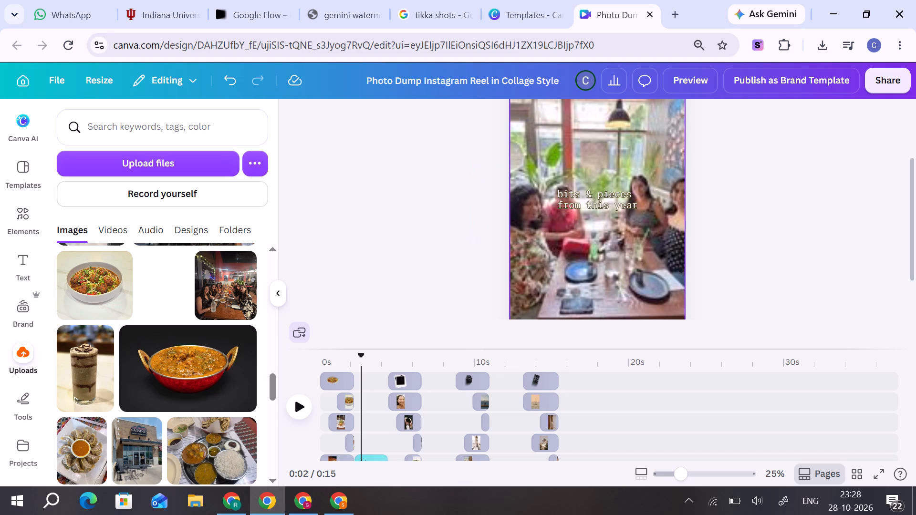
drag(511, 206, 511, 206)
Delete the "bits & pieces from this year" text over the photo of the women at the window table.
click(584, 209)
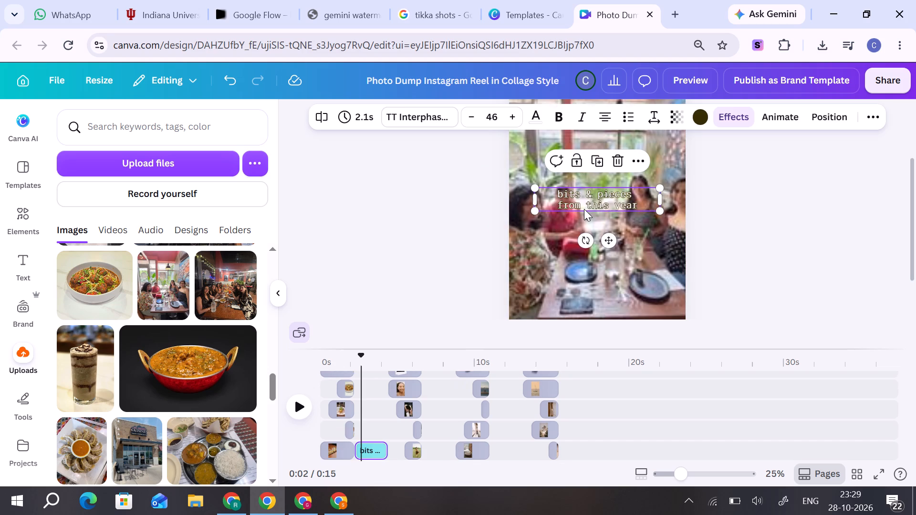
click(618, 161)
right_click(618, 161)
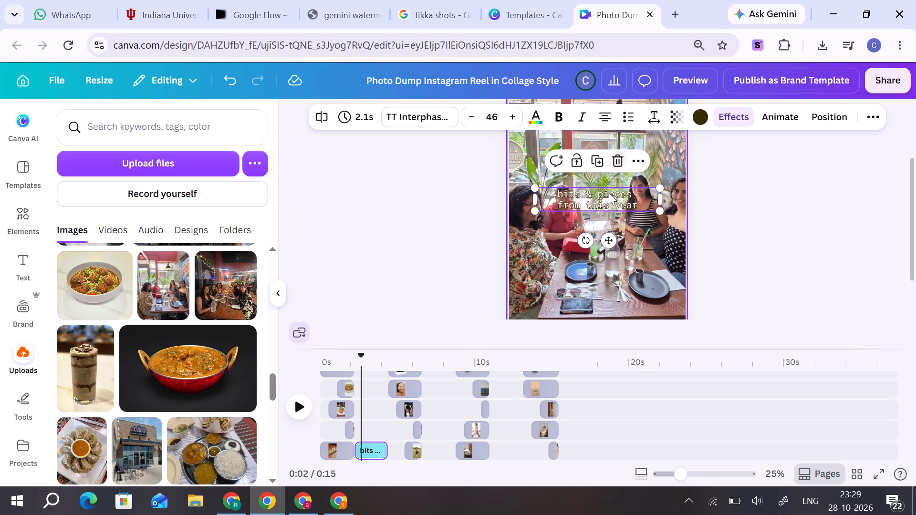
click(620, 163)
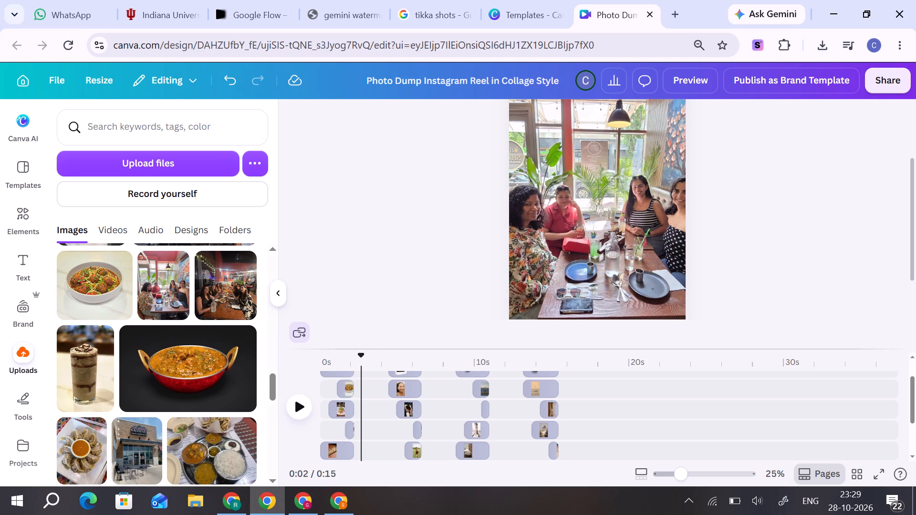
Replace the photo of the woman twirling on grass, about 3 s in, with the uploaded photo of women toasting at dinner.
drag(362, 360, 370, 362)
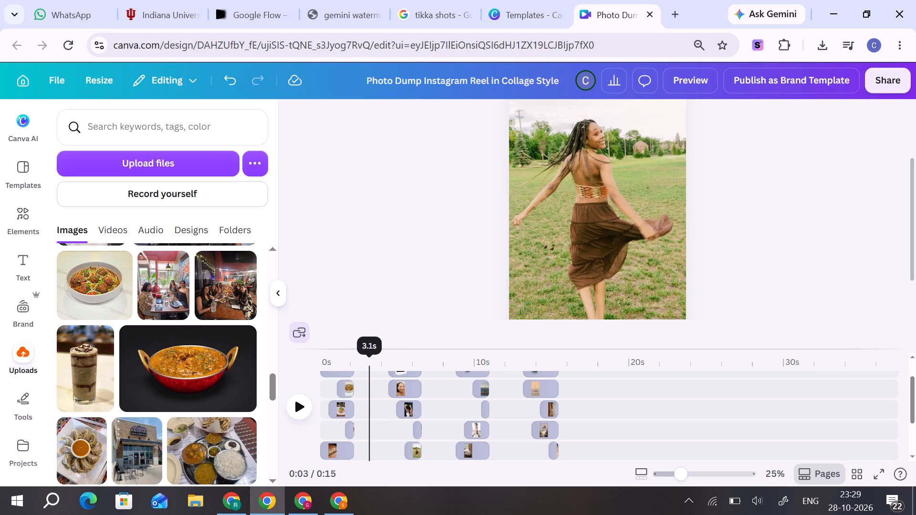
drag(370, 362, 359, 369)
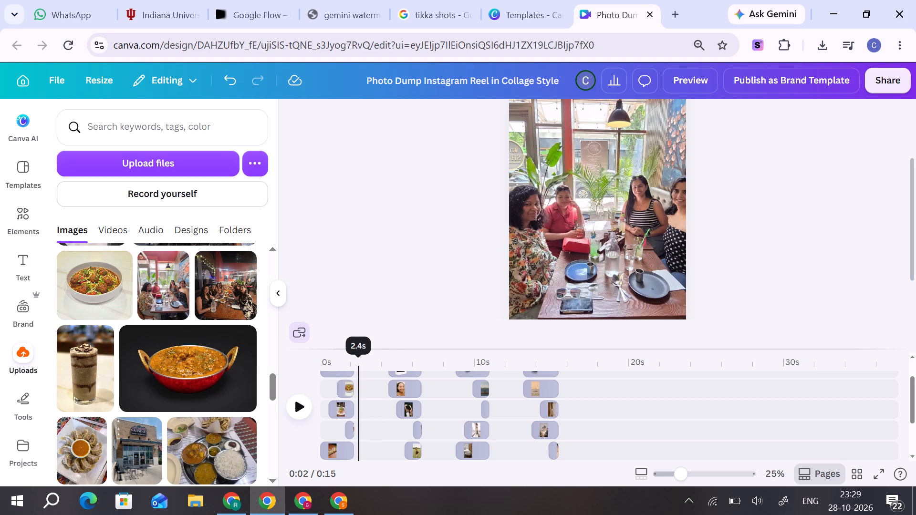
drag(359, 369, 366, 369)
click(545, 239)
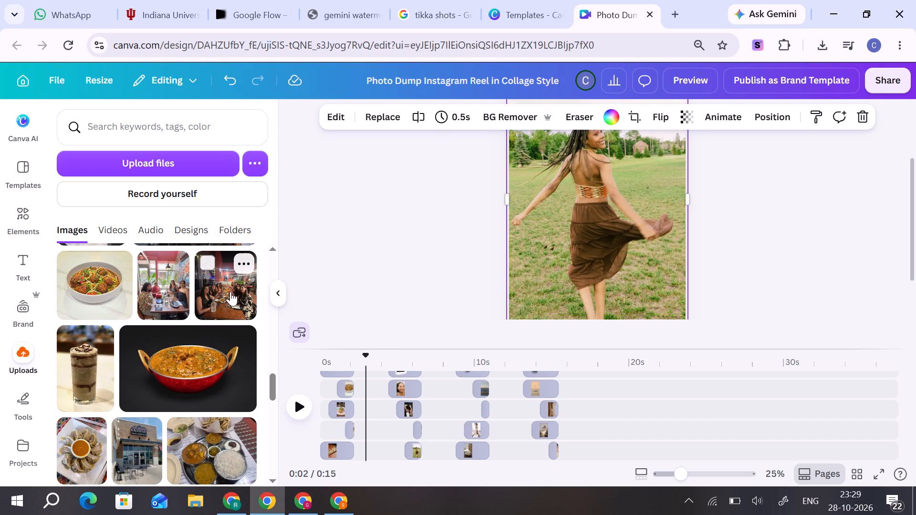
drag(364, 358, 361, 360)
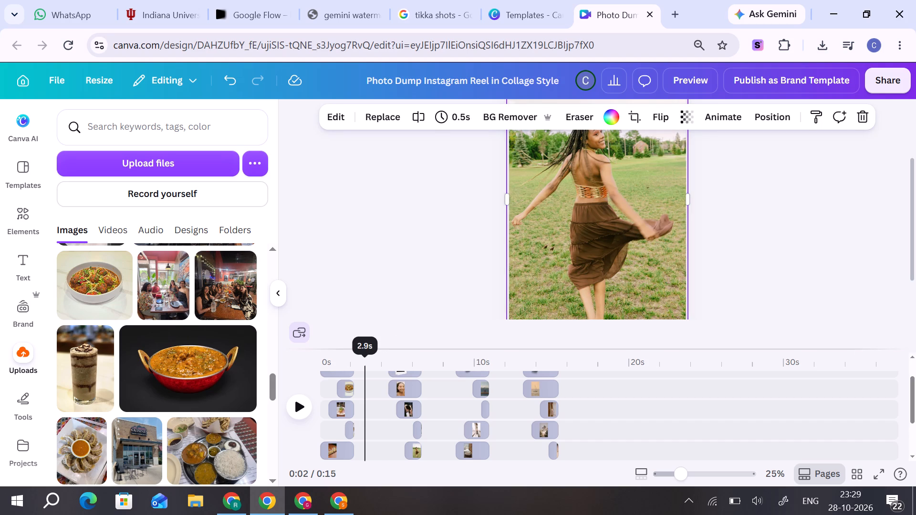
drag(361, 360, 369, 362)
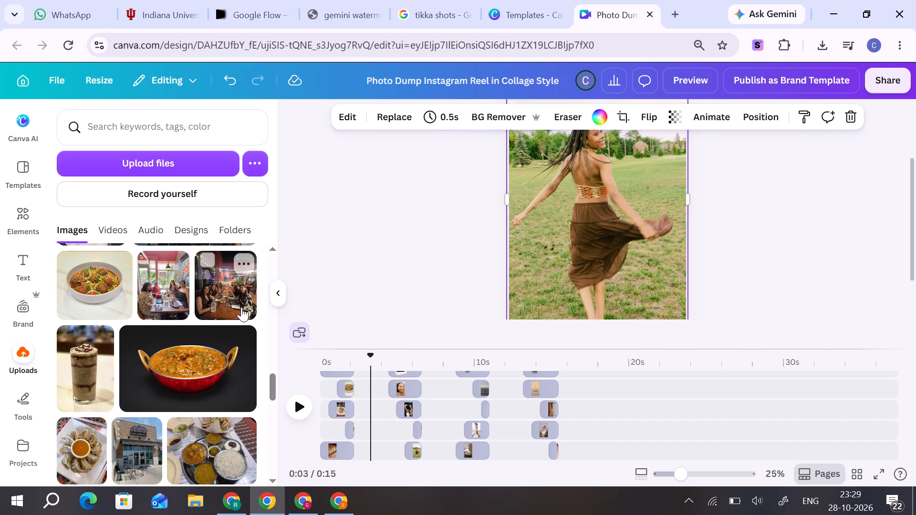
drag(215, 299, 513, 245)
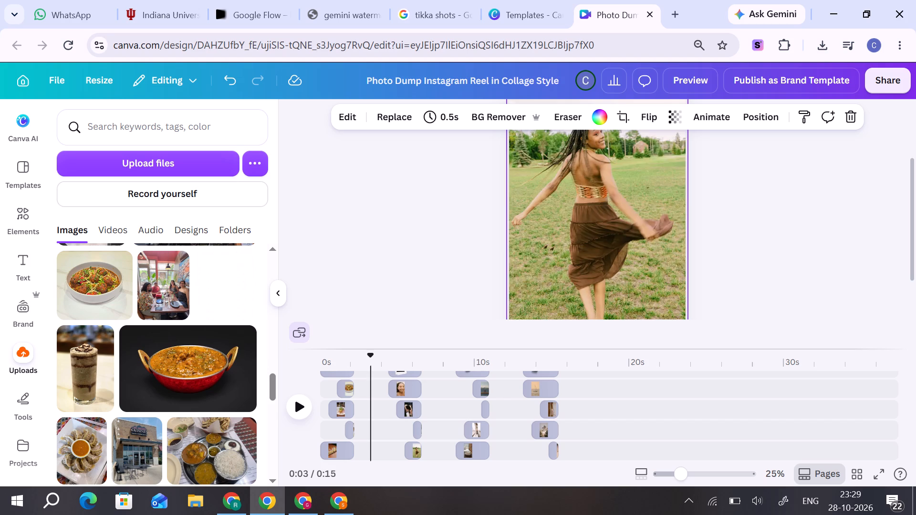
drag(513, 245, 514, 245)
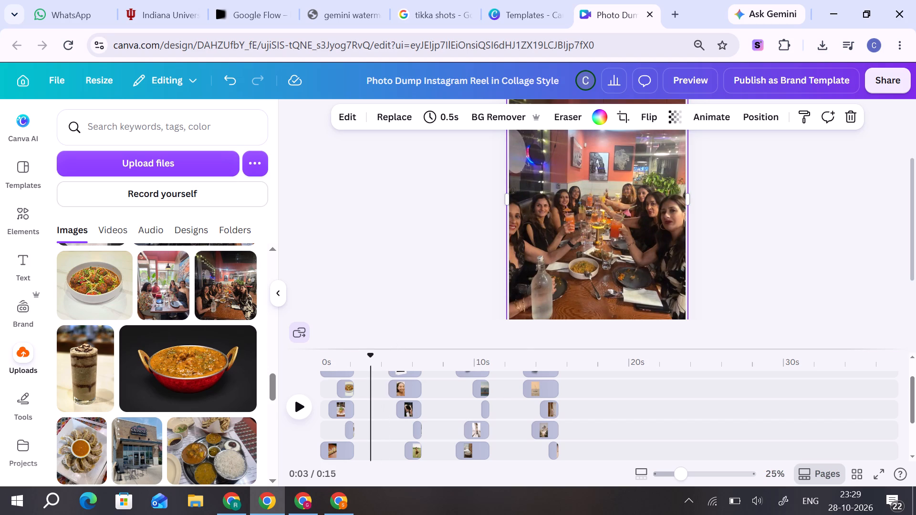
Replace the stacked books photo in the following scene with the uploaded photo of the chocolate-streaked shake.
drag(374, 359, 383, 361)
drag(93, 392, 125, 377)
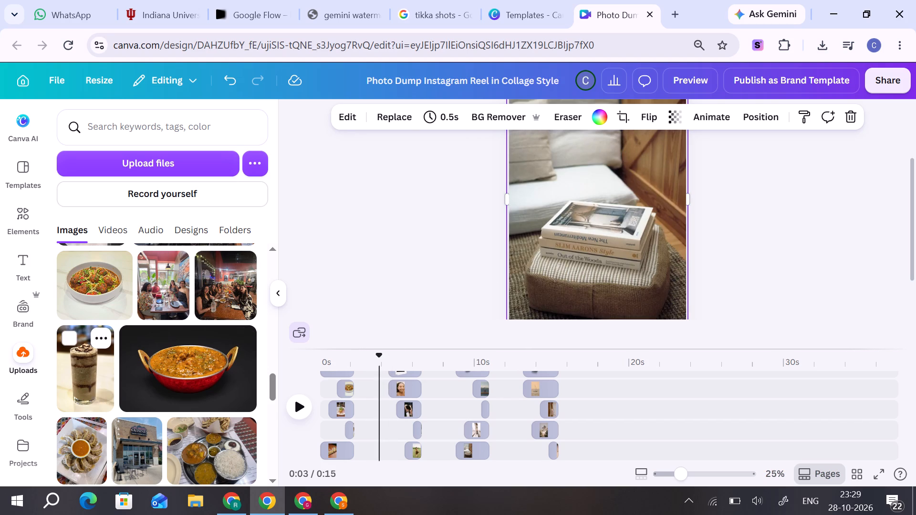
drag(125, 377, 521, 253)
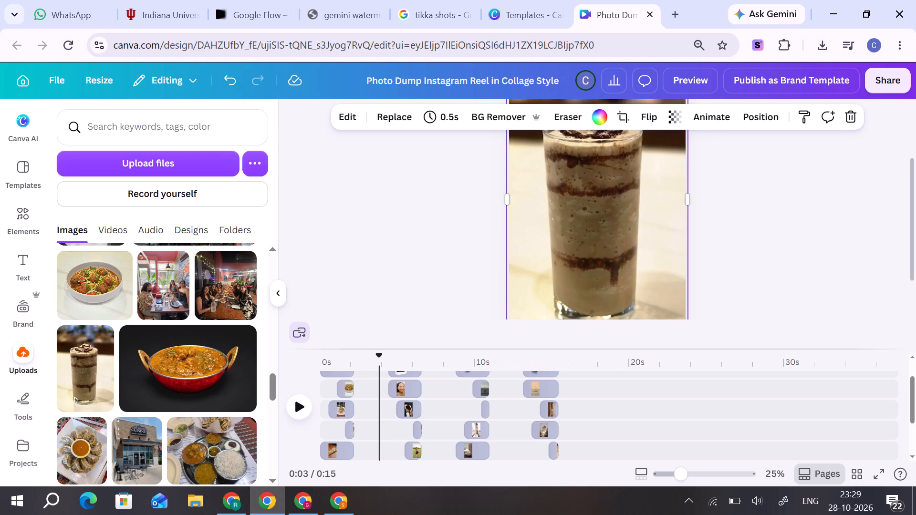
At the woman-on-bridge scene, about 4 s in, browse the uploaded images for a suitable restaurant photo to replace it.
drag(384, 360, 391, 360)
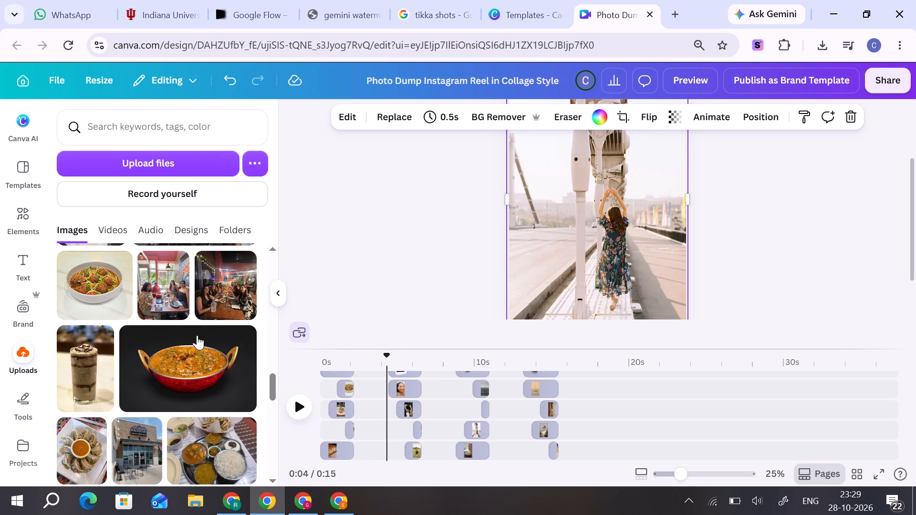
scroll(180, 378, down, 3)
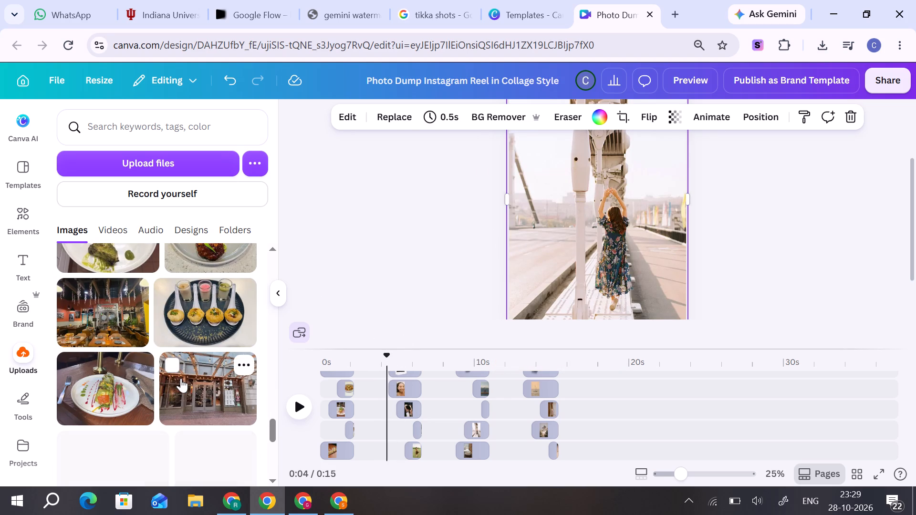
scroll(181, 378, down, 1)
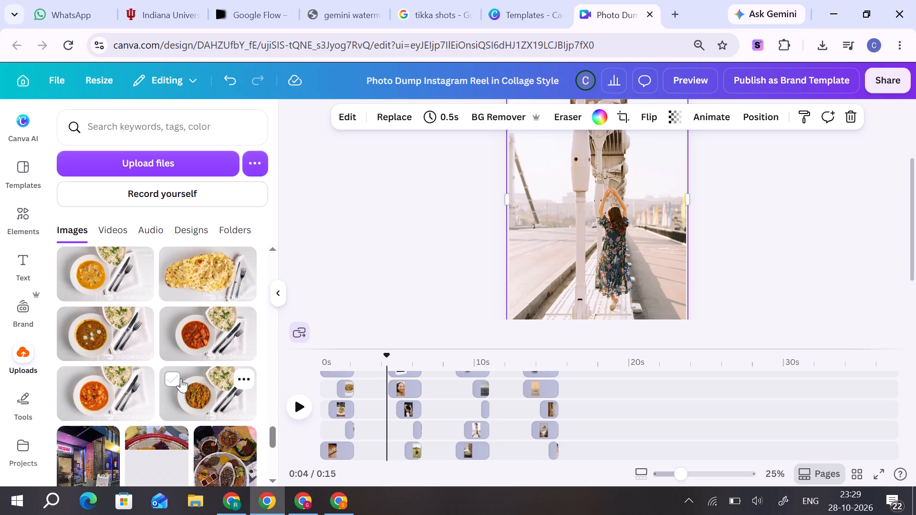
scroll(181, 378, down, 1)
scroll(181, 378, up, 1)
scroll(181, 378, down, 1)
scroll(181, 378, up, 1)
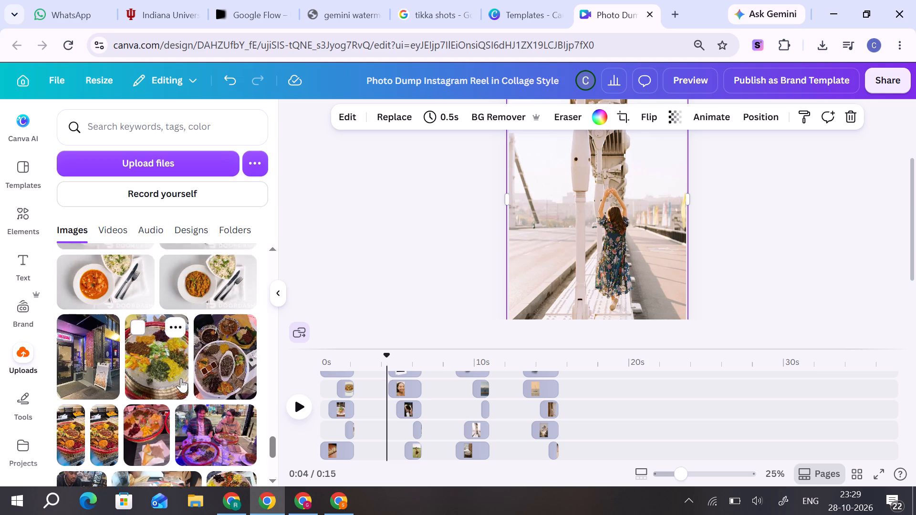
scroll(181, 378, down, 2)
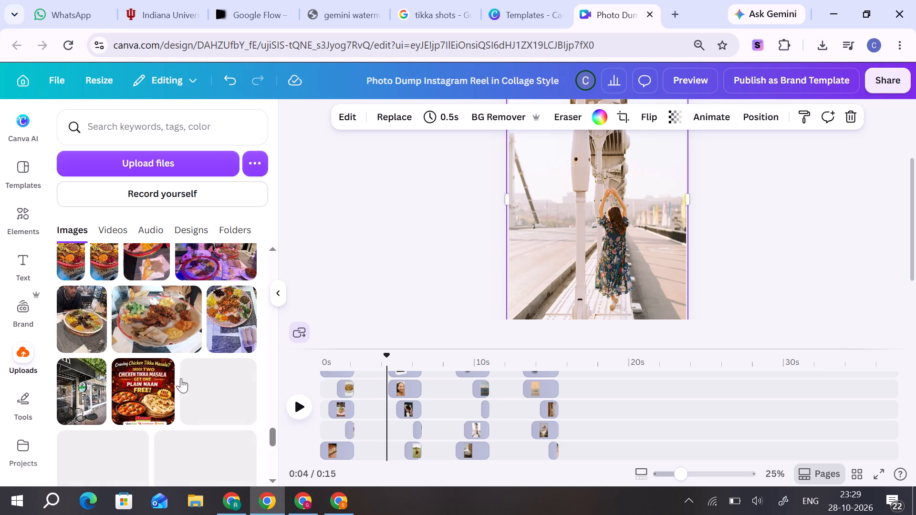
scroll(181, 378, down, 2)
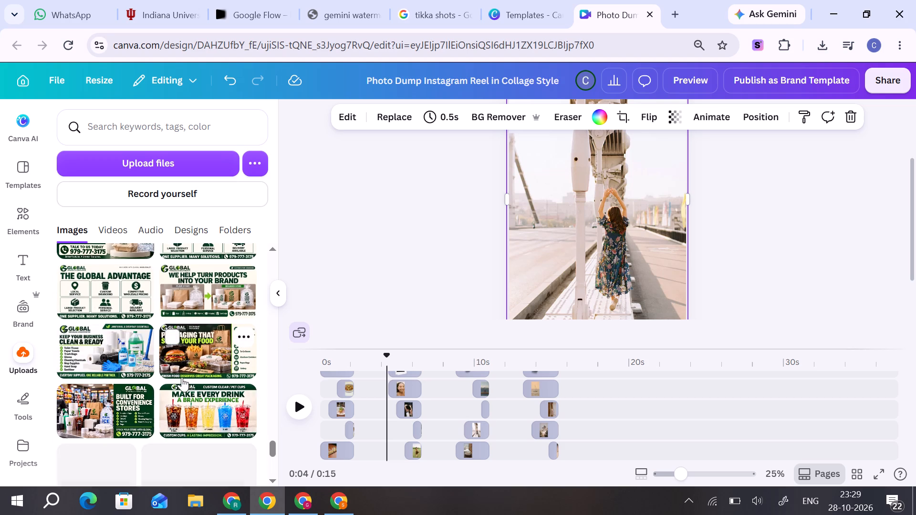
scroll(182, 377, down, 1)
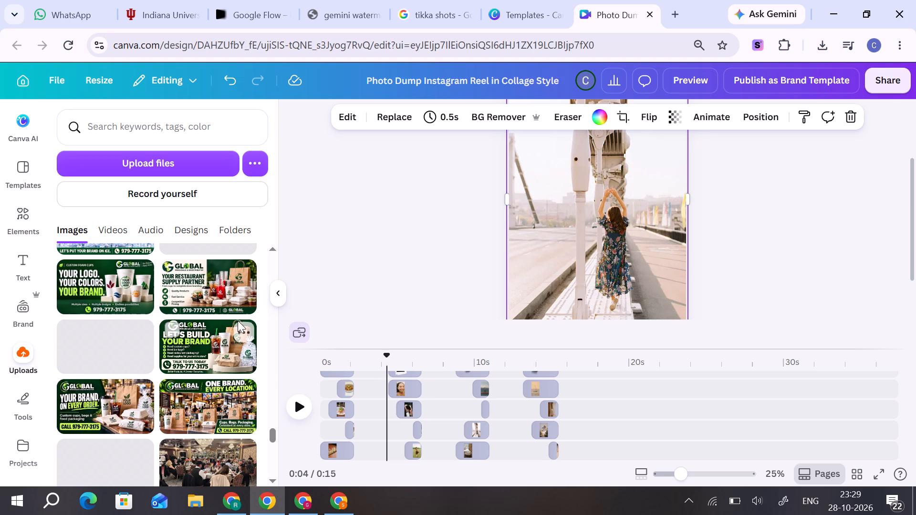
scroll(179, 369, down, 4)
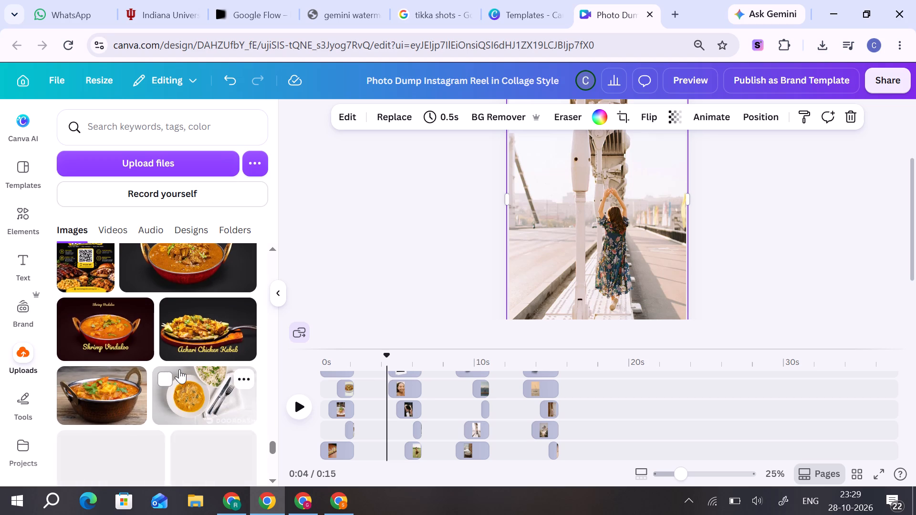
scroll(180, 369, down, 1)
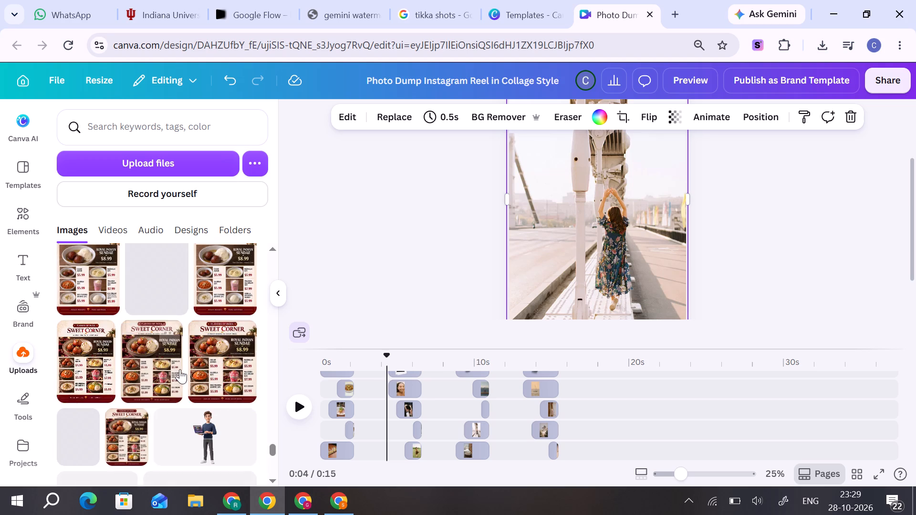
scroll(180, 369, up, 2)
scroll(180, 369, down, 6)
scroll(182, 368, up, 3)
scroll(182, 368, down, 1)
scroll(182, 368, up, 1)
scroll(182, 368, down, 1)
scroll(182, 368, up, 1)
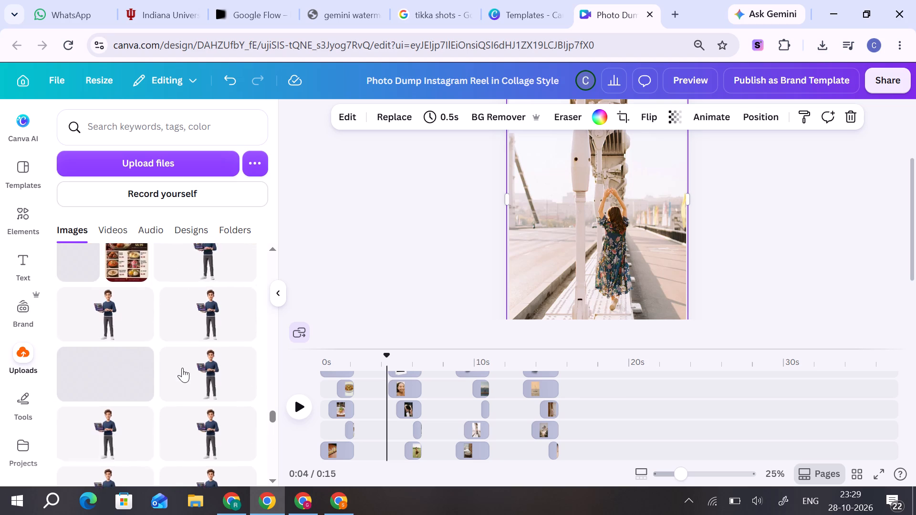
right_click(271, 405)
drag(271, 405, 268, 314)
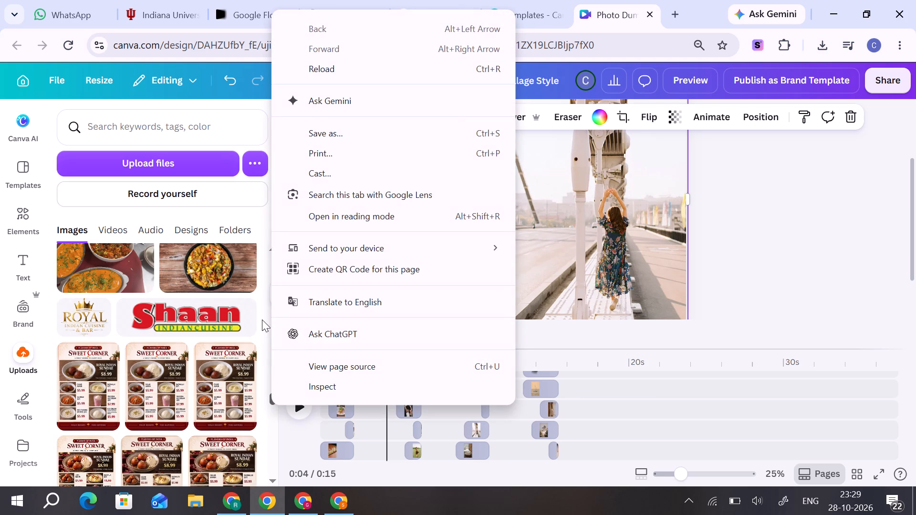
right_click(262, 319)
click(262, 319)
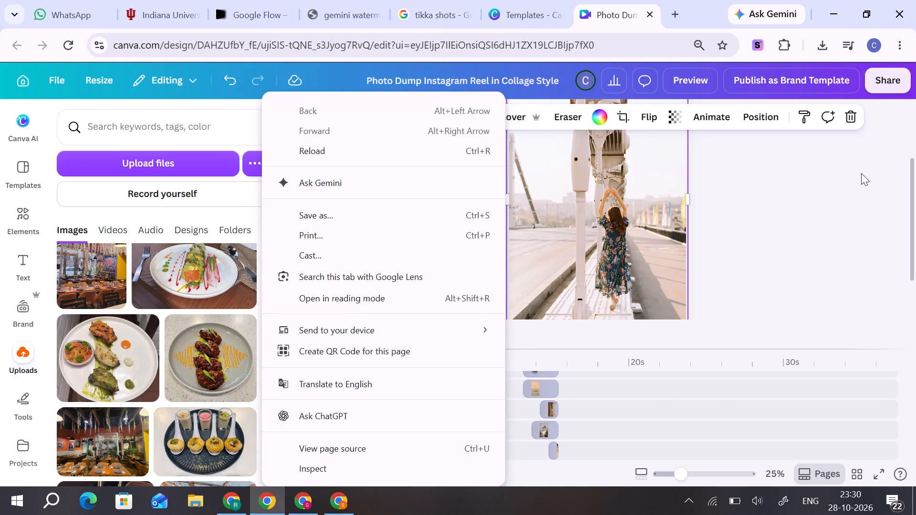
click(861, 173)
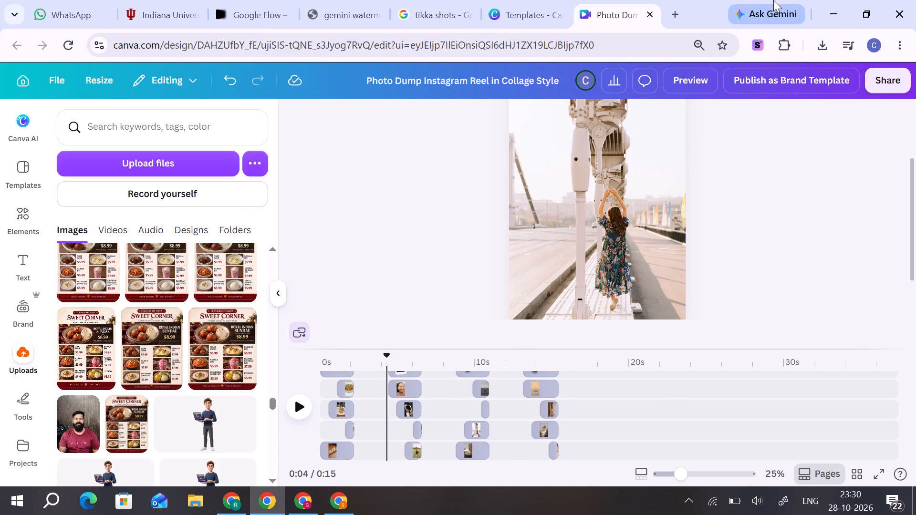
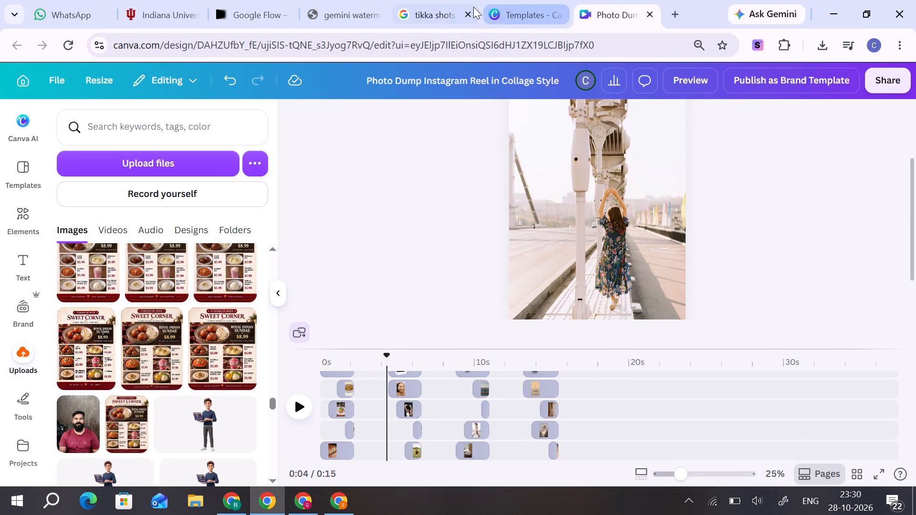
Save the "Lamb curry with basmati rice" photo from the Tikka Shots Google listing to the Downloads folder.
click(423, 0)
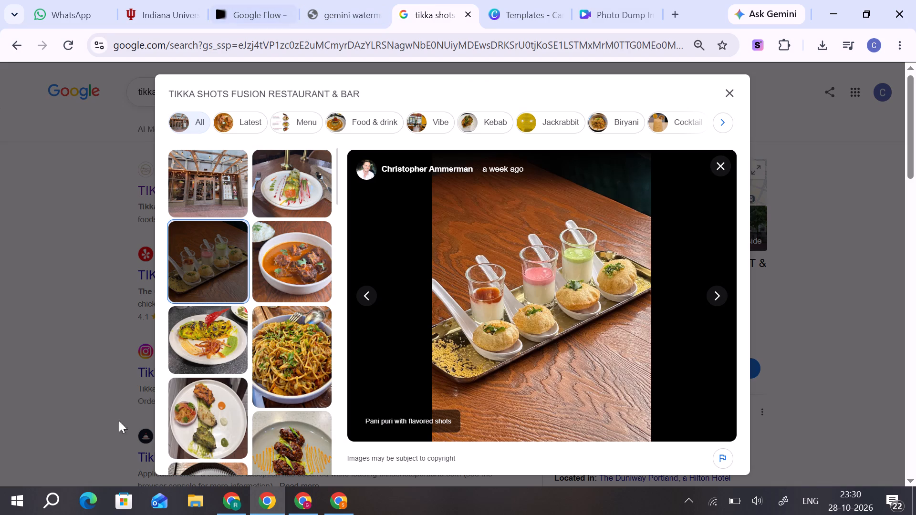
click(296, 260)
right_click(562, 255)
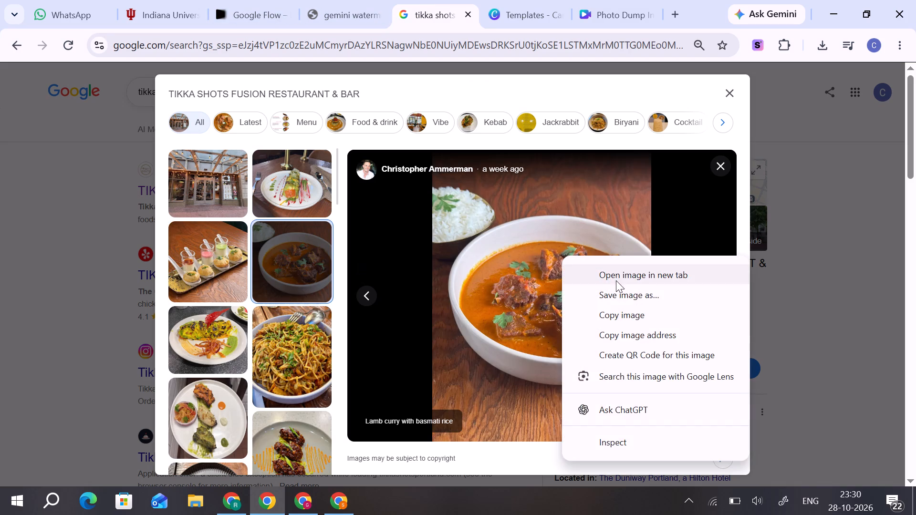
click(621, 295)
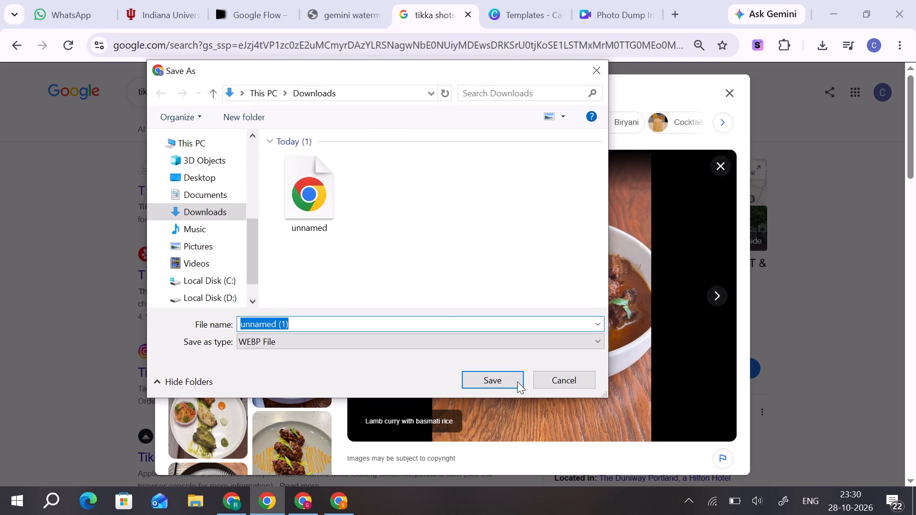
click(496, 380)
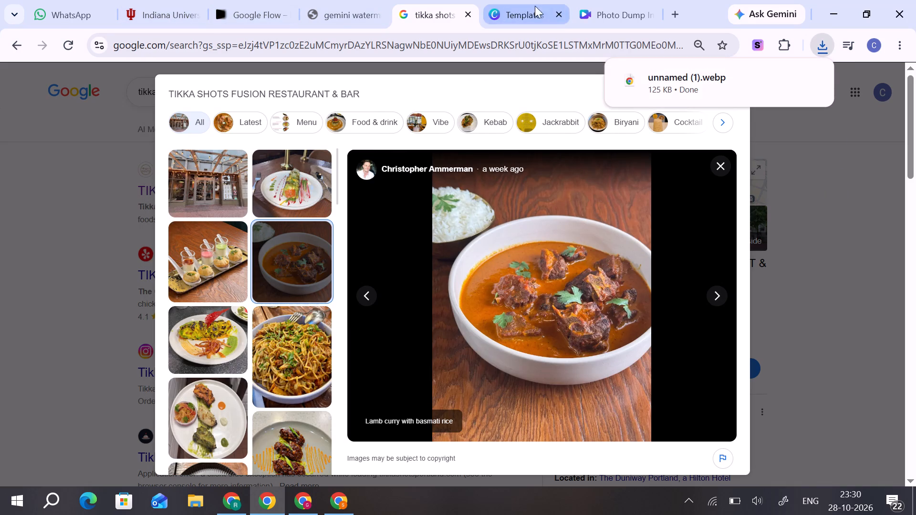
Upload the saved lamb curry photo to the reel's image uploads in Canva.
click(635, 0)
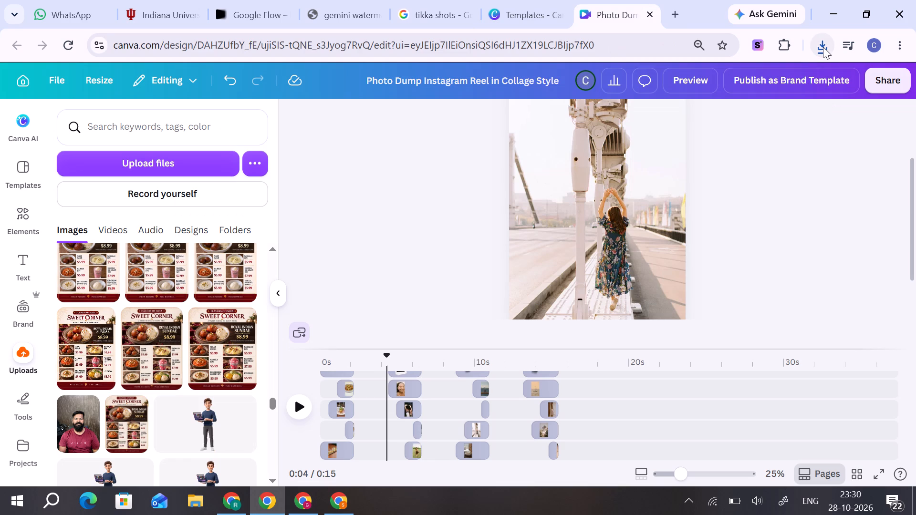
click(823, 47)
drag(681, 115, 193, 284)
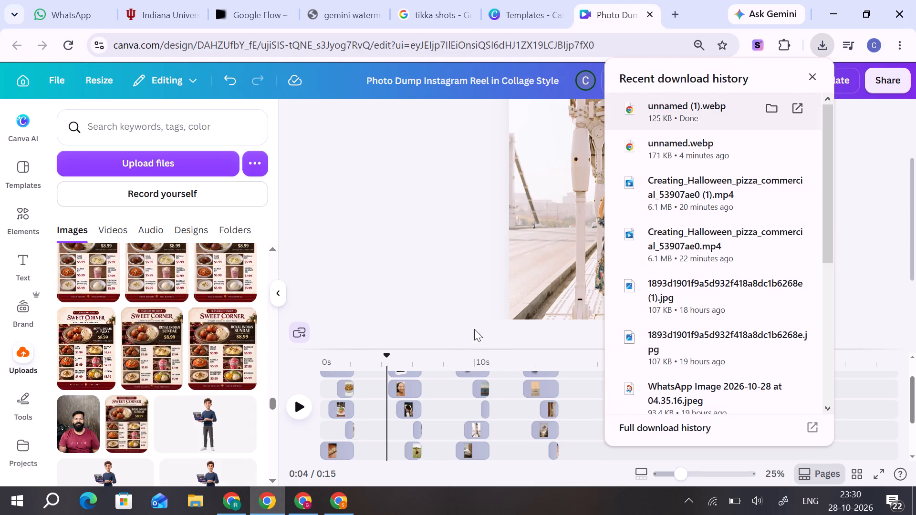
click(437, 274)
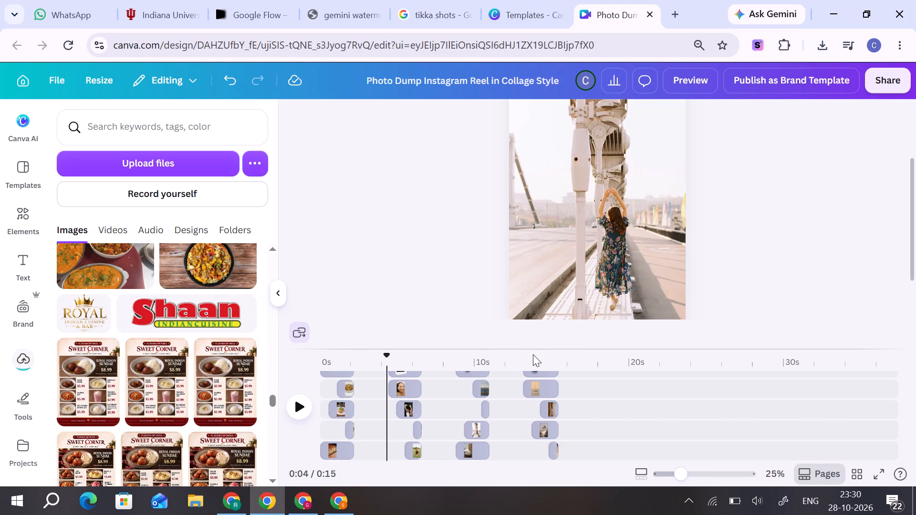
Enlarge the timeline area and replace the woman-on-bridge photo, about 4 s in, with the uploaded lamb curry photo.
drag(541, 351, 541, 327)
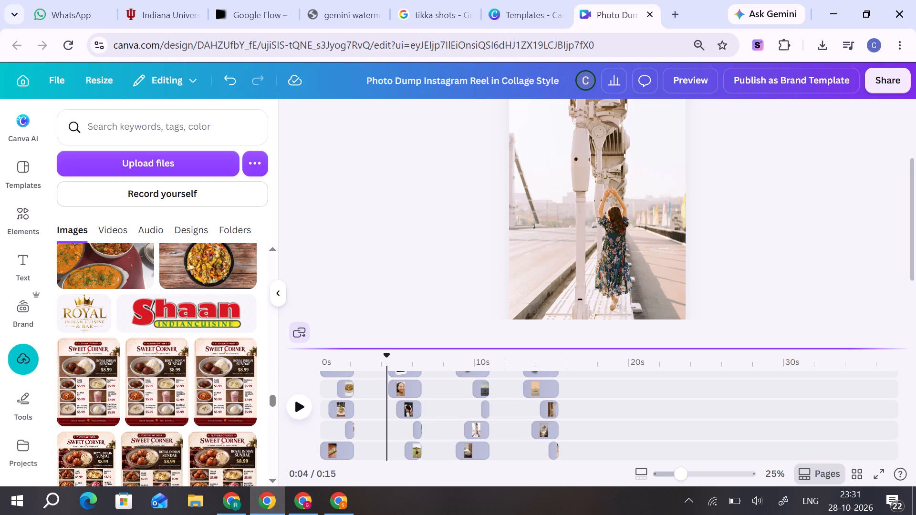
drag(541, 327, 542, 316)
scroll(449, 430, up, 2)
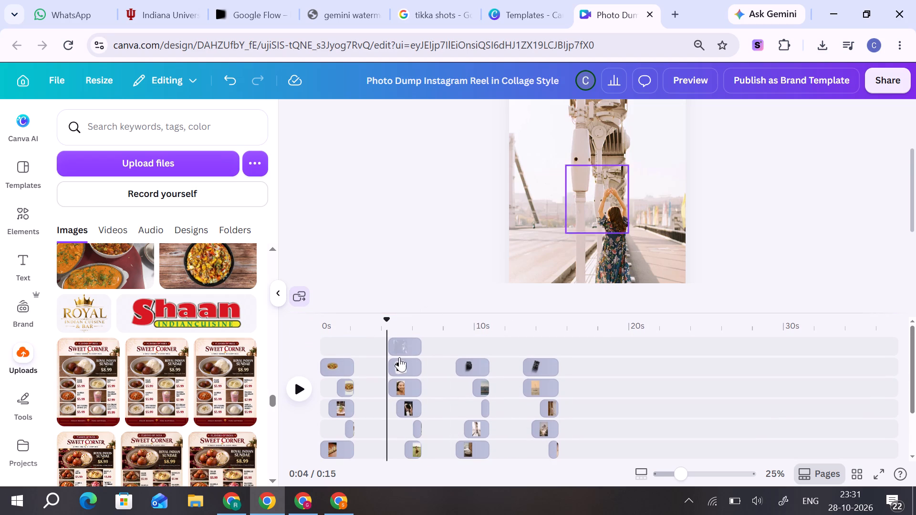
click(559, 195)
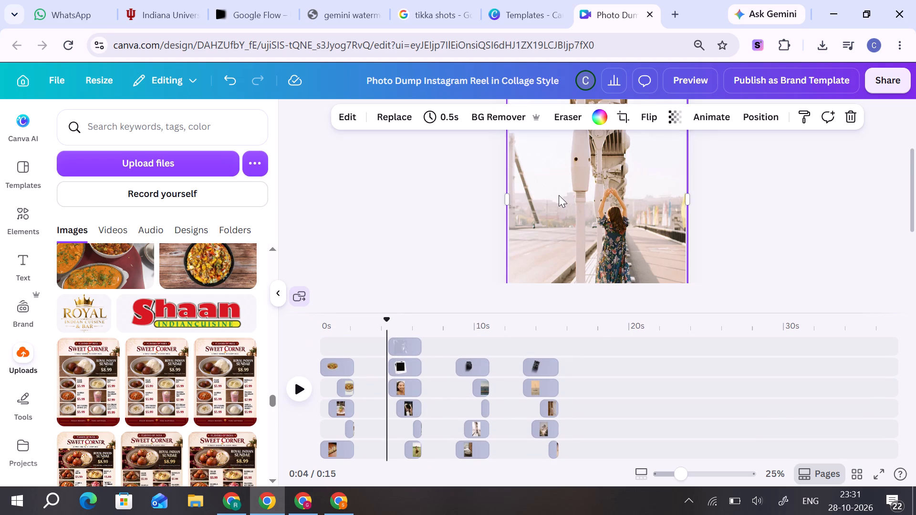
scroll(171, 333, up, 20)
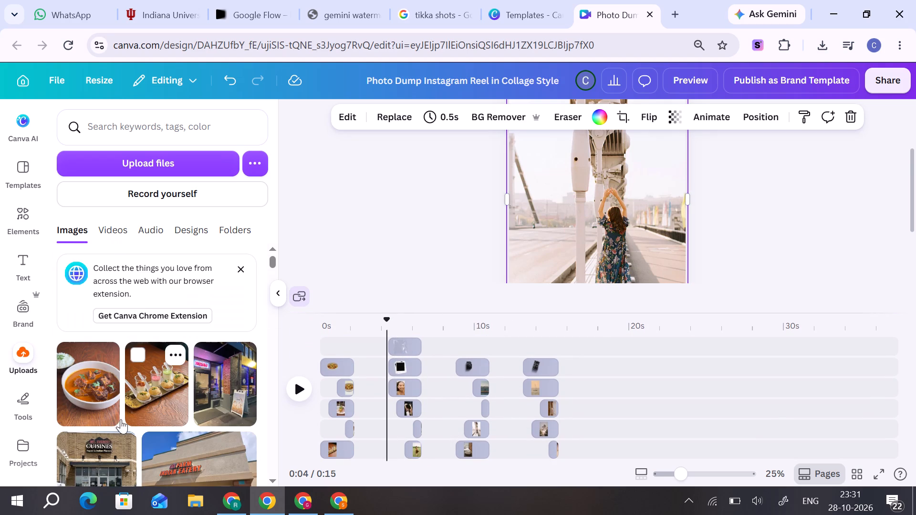
drag(91, 405, 530, 234)
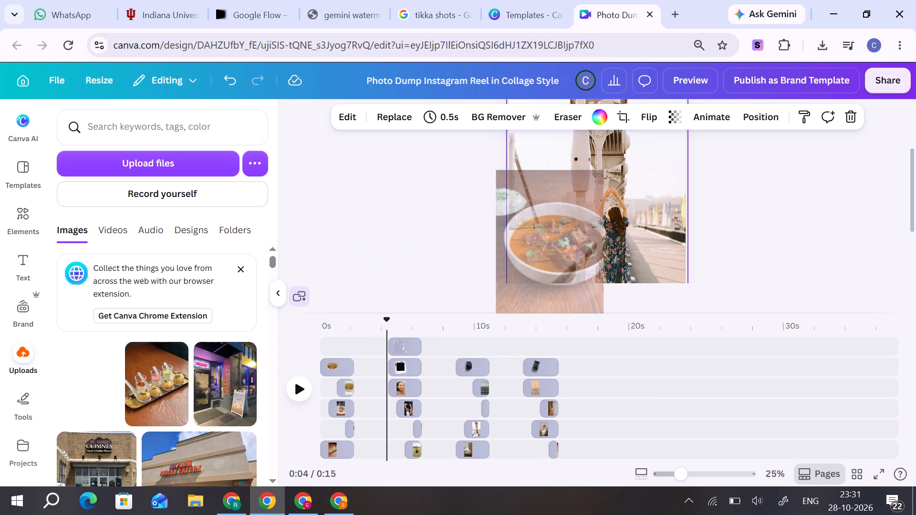
drag(530, 234, 514, 230)
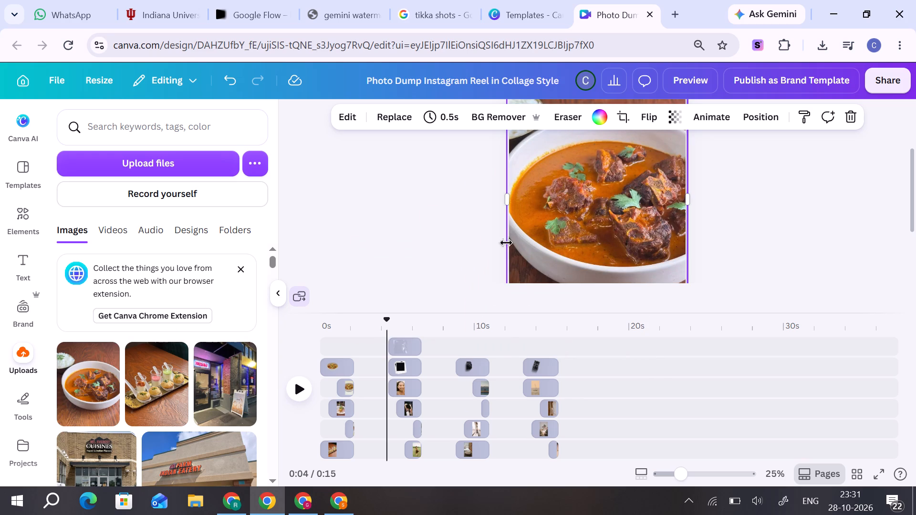
For the woman-on-grass frame in the collage about 6 s in, save the Grubhub photo of the yellow-green grilled dish from the Tikka Shots listing.
drag(392, 322, 401, 323)
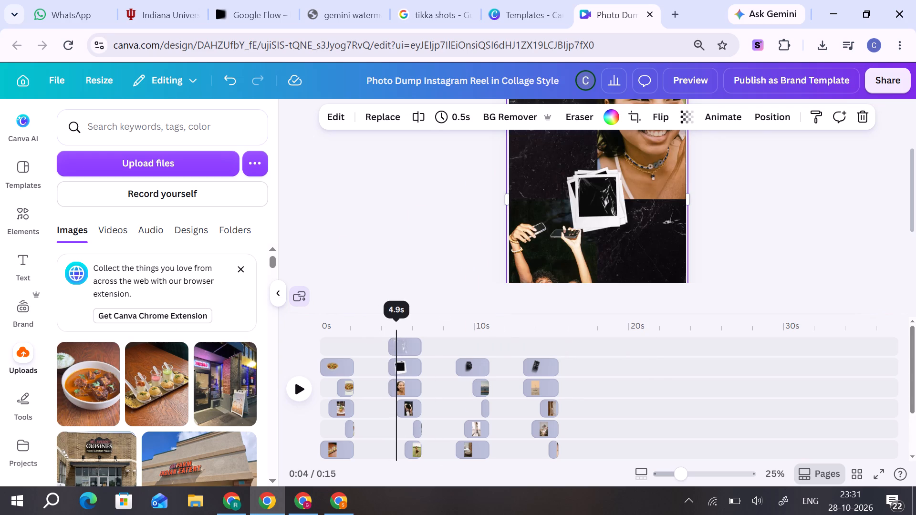
drag(401, 323, 416, 334)
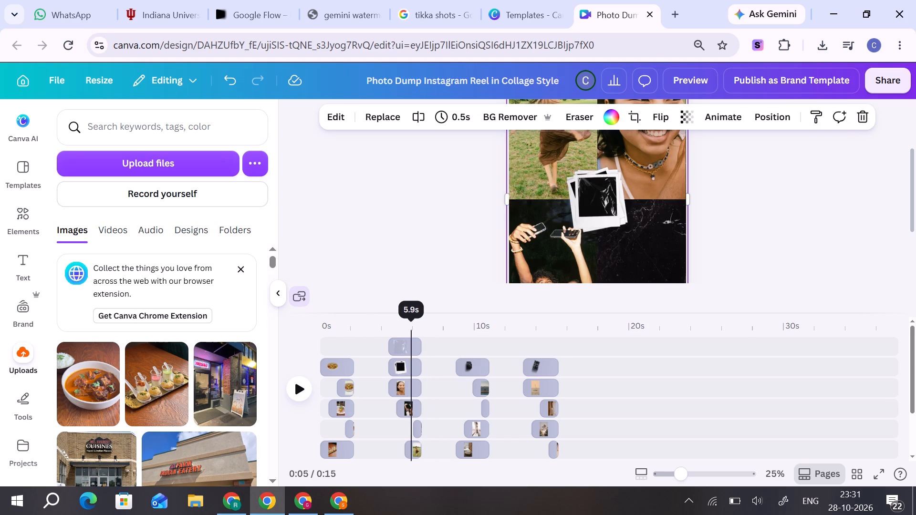
drag(416, 334, 421, 337)
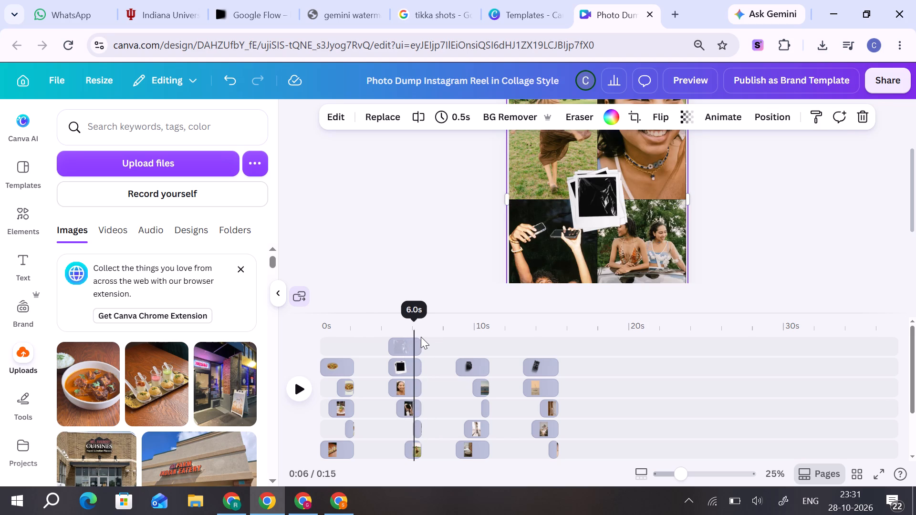
drag(421, 337, 423, 337)
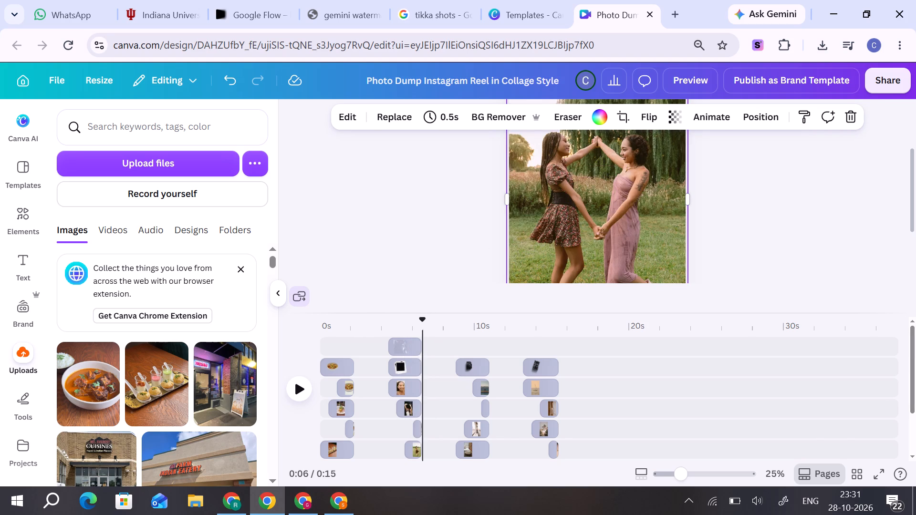
drag(422, 327, 416, 326)
click(550, 156)
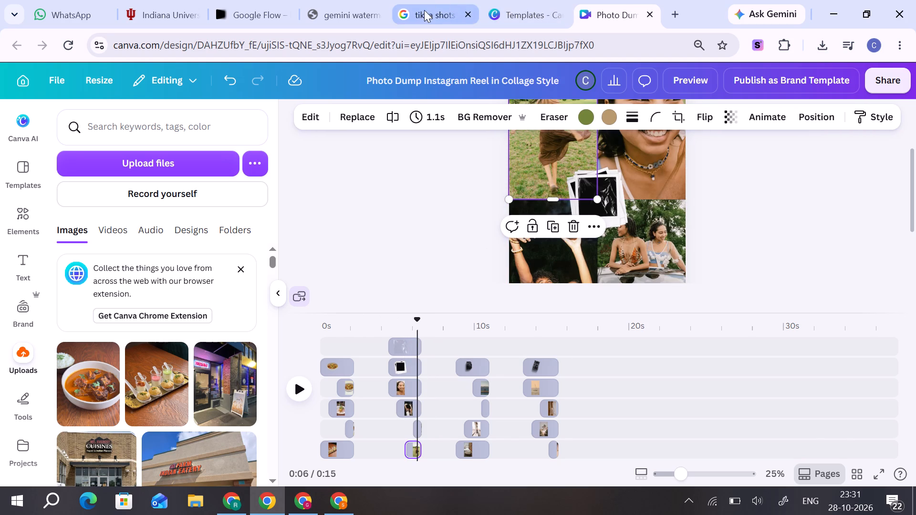
click(437, 8)
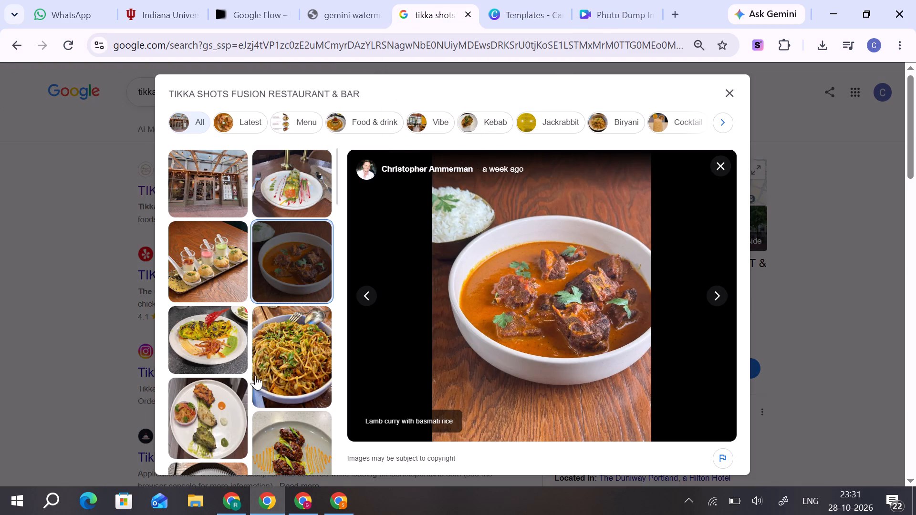
click(206, 344)
right_click(603, 222)
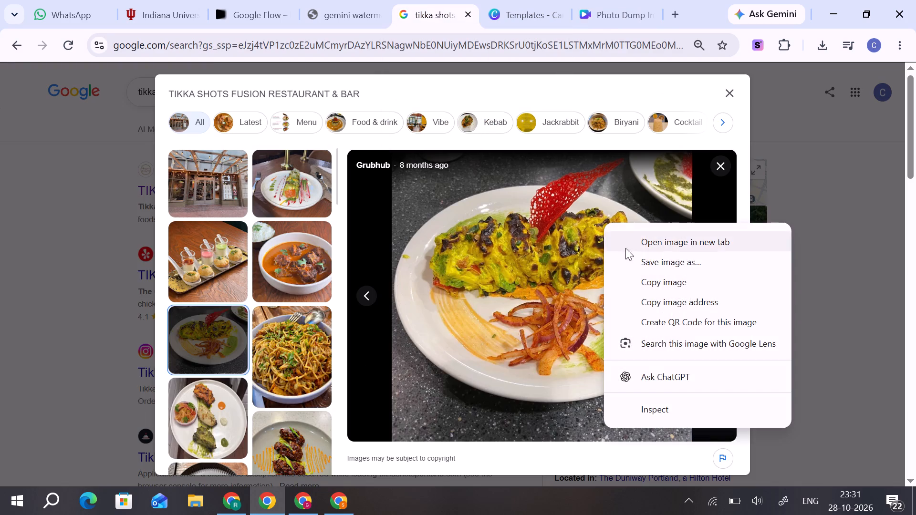
click(637, 261)
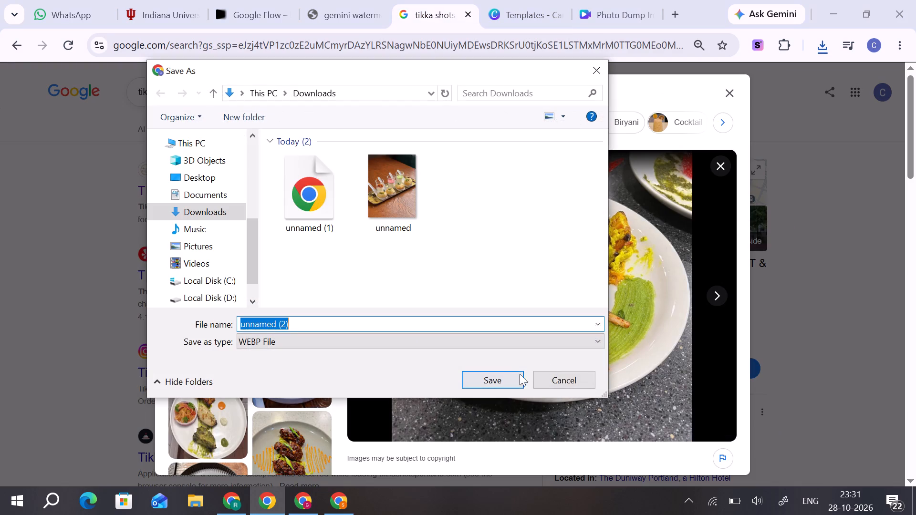
click(500, 383)
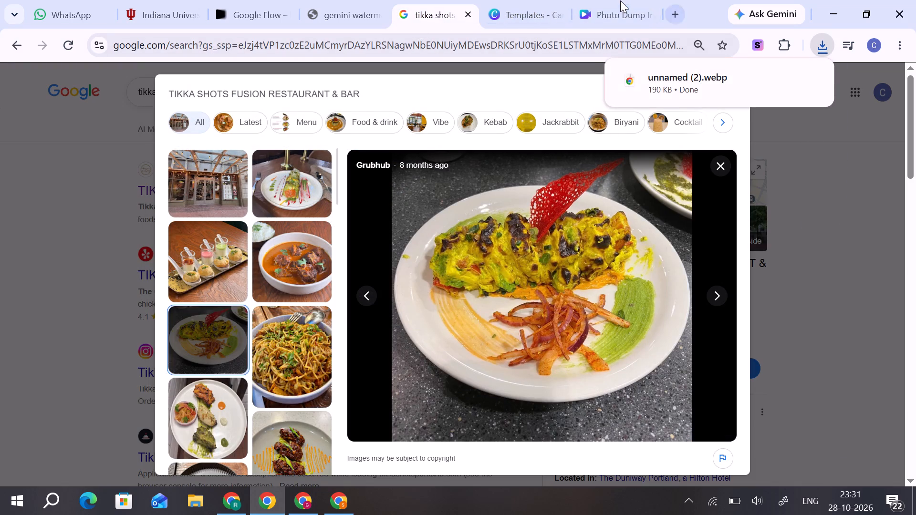
Upload the saved yellow-green dish photo to Canva and use it to replace the collage's woman-on-grass photo.
click(622, 0)
click(816, 45)
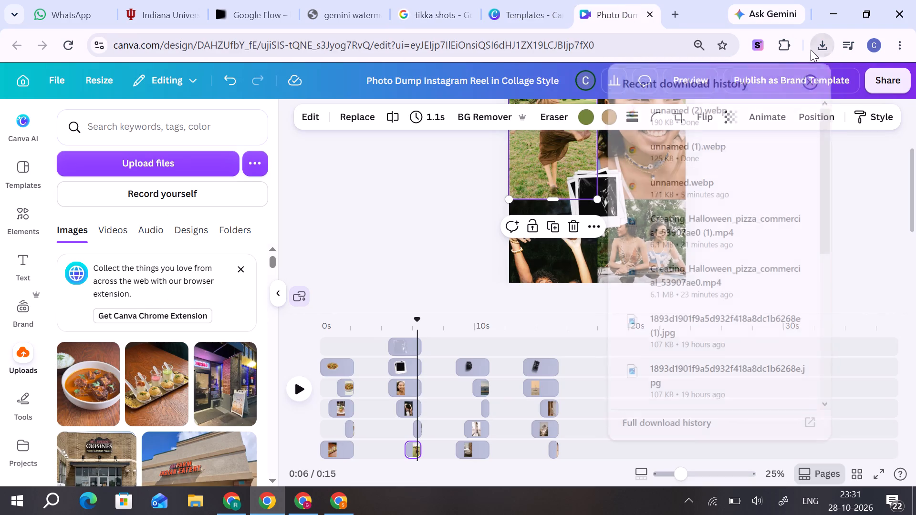
drag(657, 116, 212, 360)
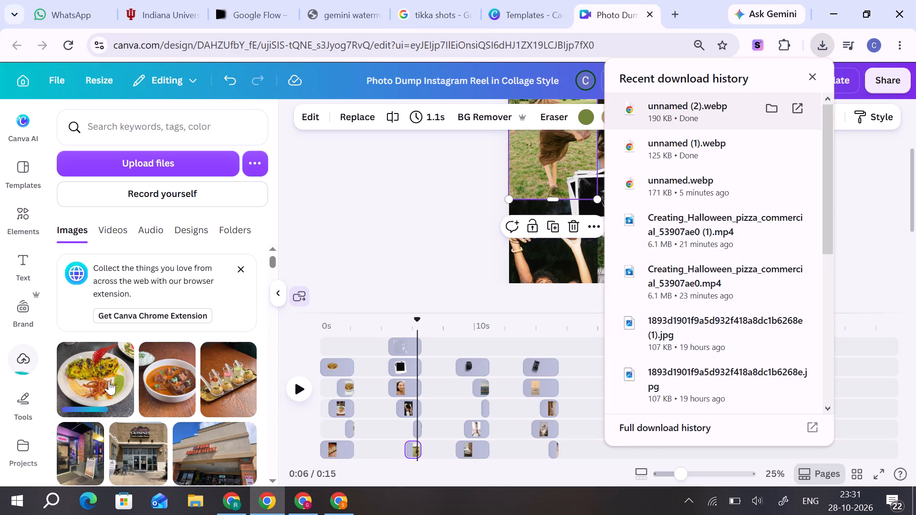
drag(108, 382, 557, 143)
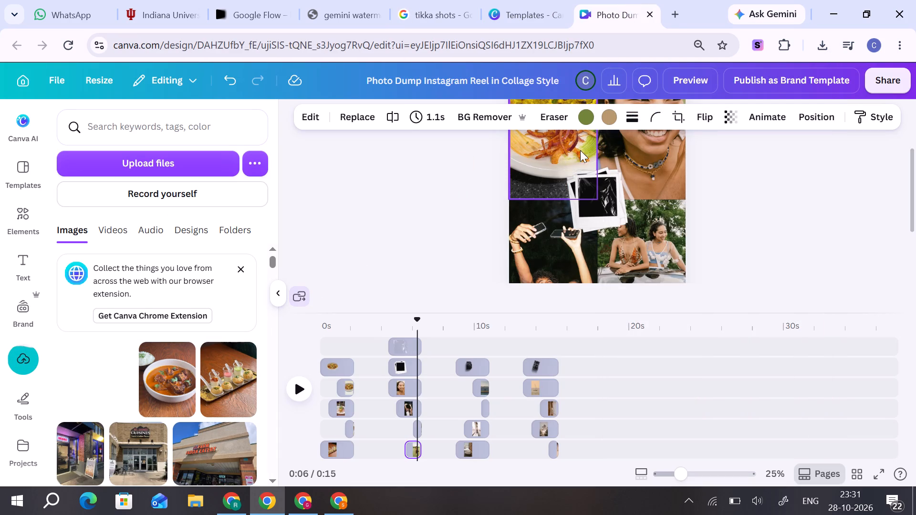
For the collage frame showing the woman with a necklace, save the "Indian curry, tikka, and naan" photo from the Tikka Shots listing.
click(641, 153)
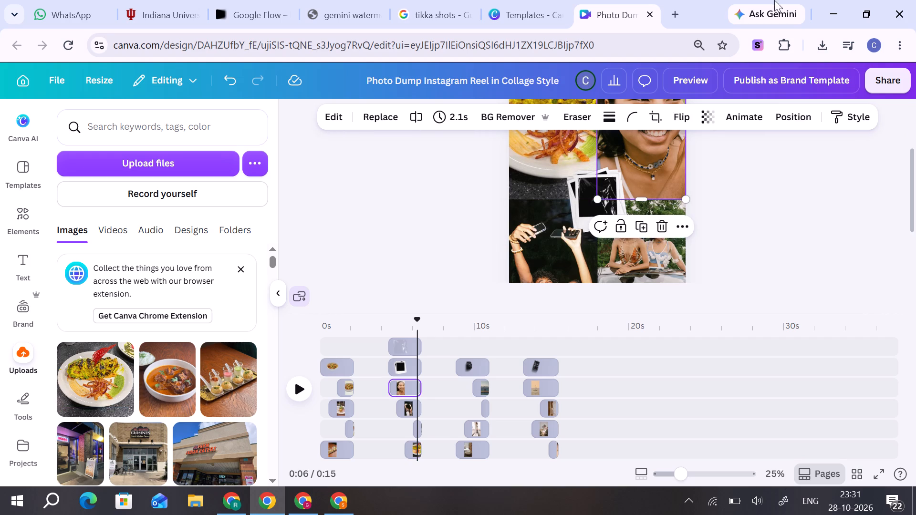
click(432, 2)
scroll(263, 380, down, 1)
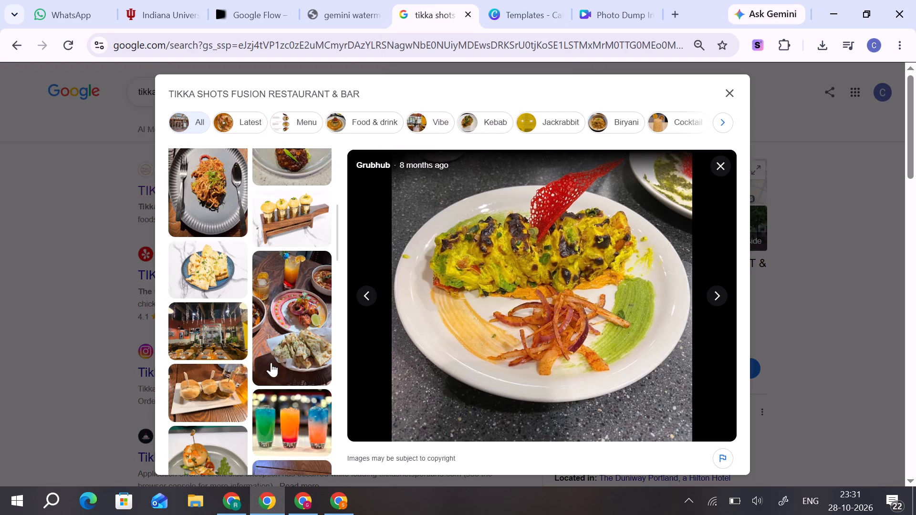
click(289, 345)
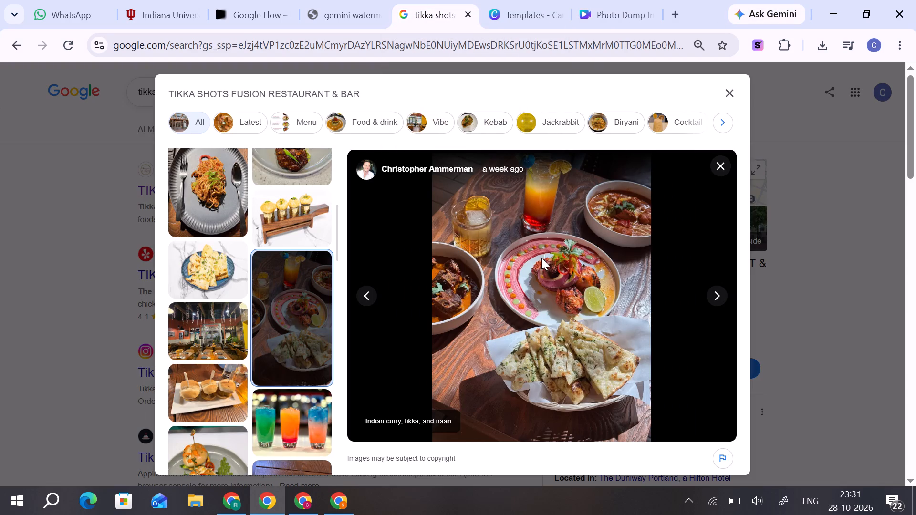
right_click(541, 258)
click(596, 299)
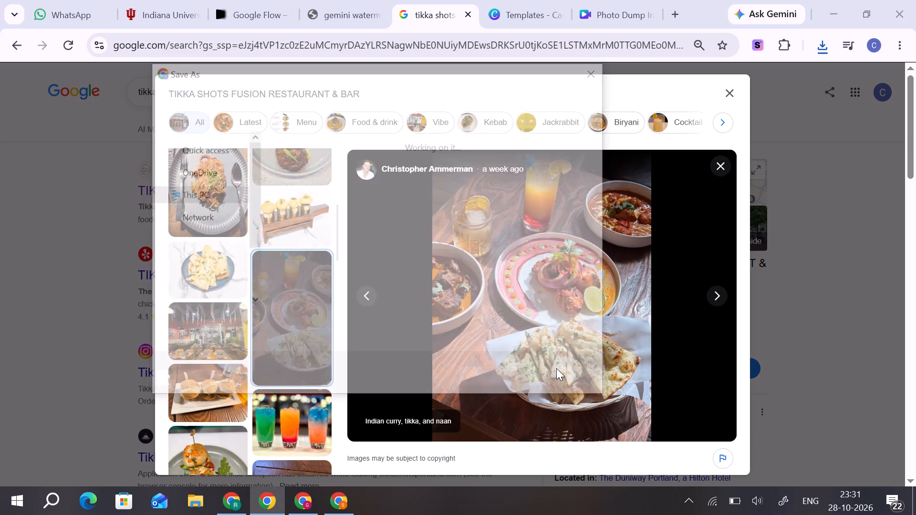
Finish saving the "Indian curry, tikka, and naan" photo from the Tikka Shots listing.
click(513, 381)
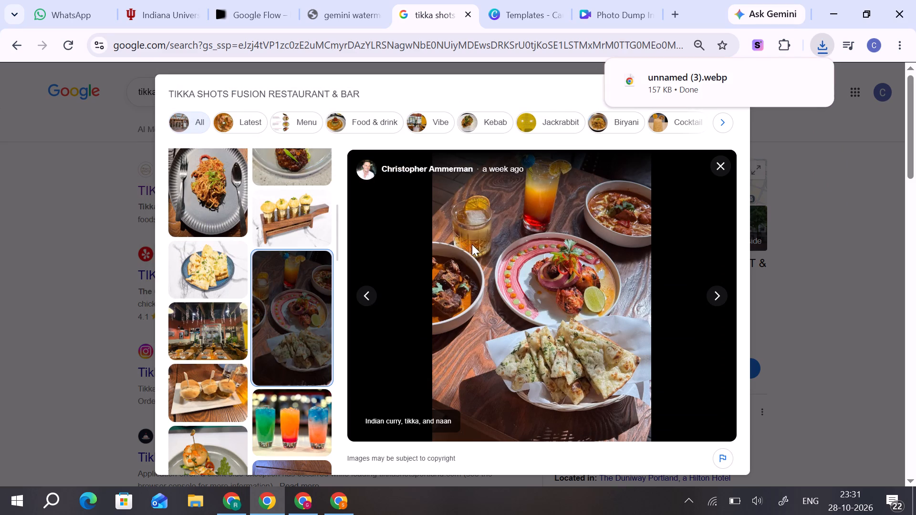
Upload the saved curry, tikka and naan photo to Canva and use it to replace the collage's photo of the woman with a necklace.
click(598, 0)
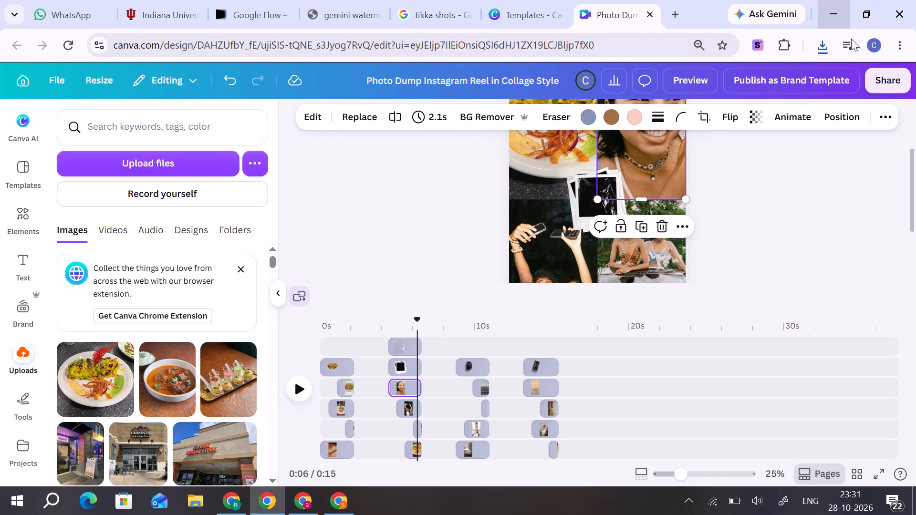
click(824, 44)
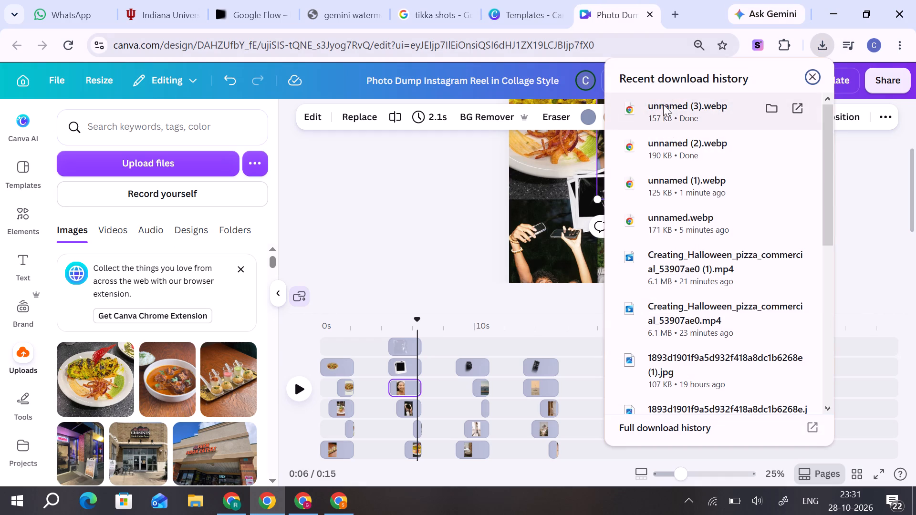
drag(664, 104, 233, 393)
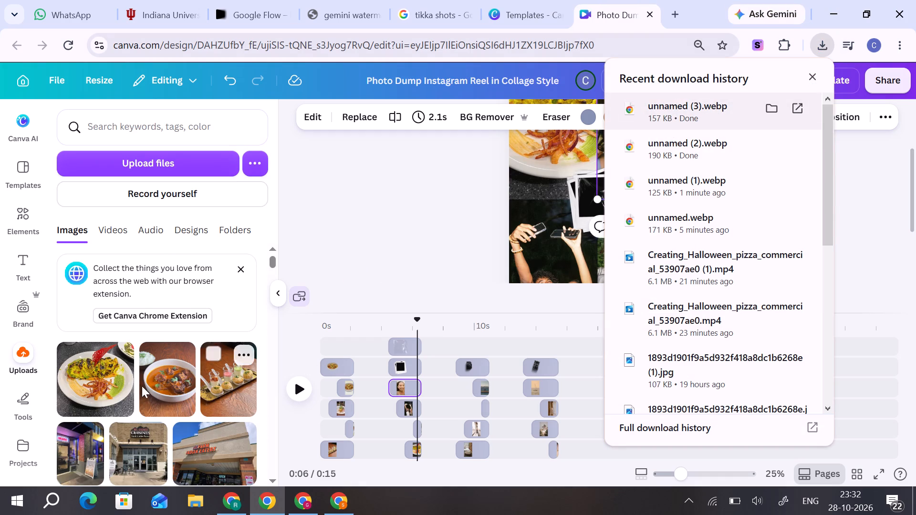
drag(74, 389, 79, 387)
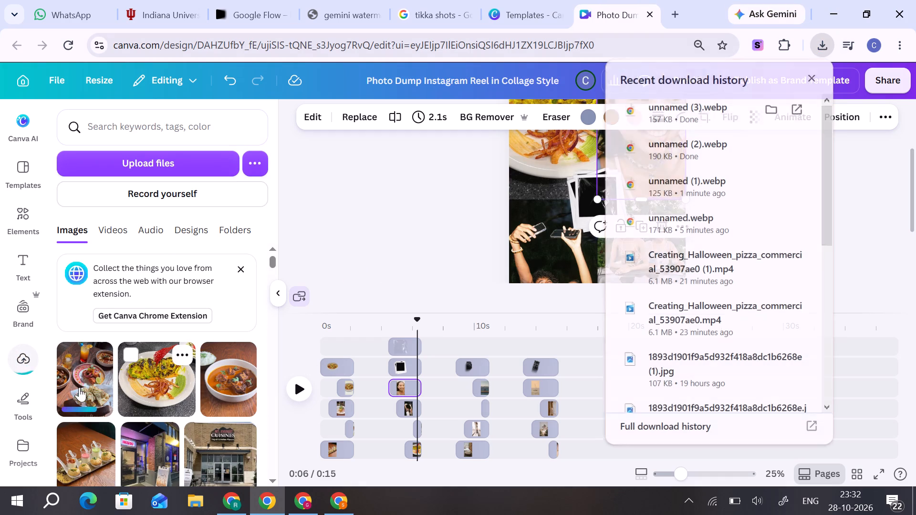
drag(79, 387, 623, 173)
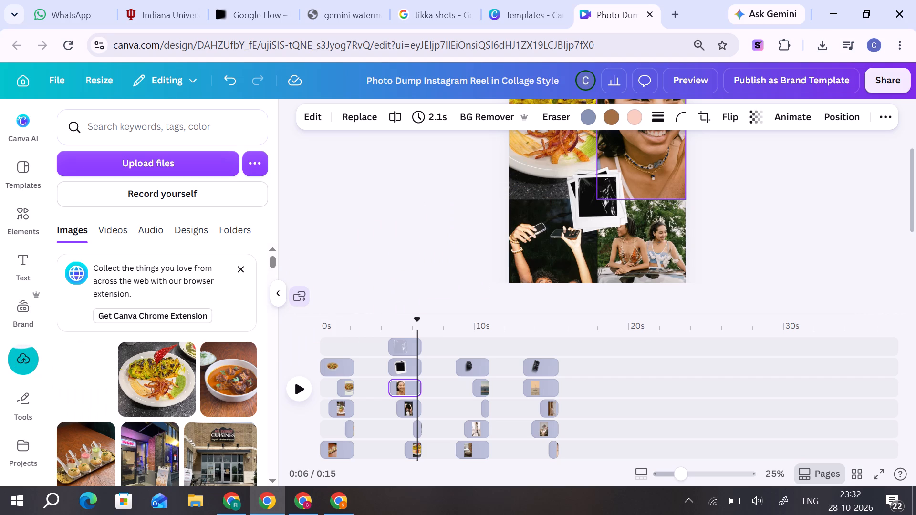
drag(623, 173, 631, 166)
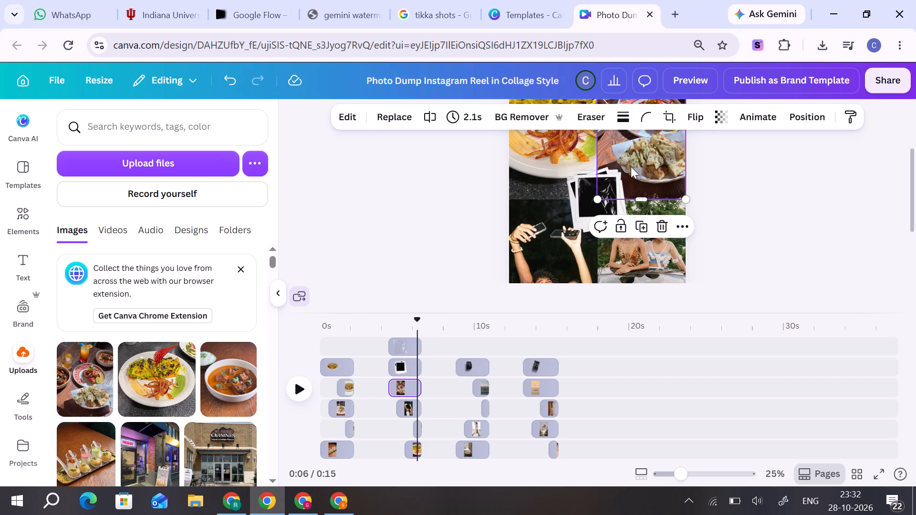
For the collage frame showing raised arms holding phones, return to the Tikka Shots listing photos to find a replacement.
click(538, 245)
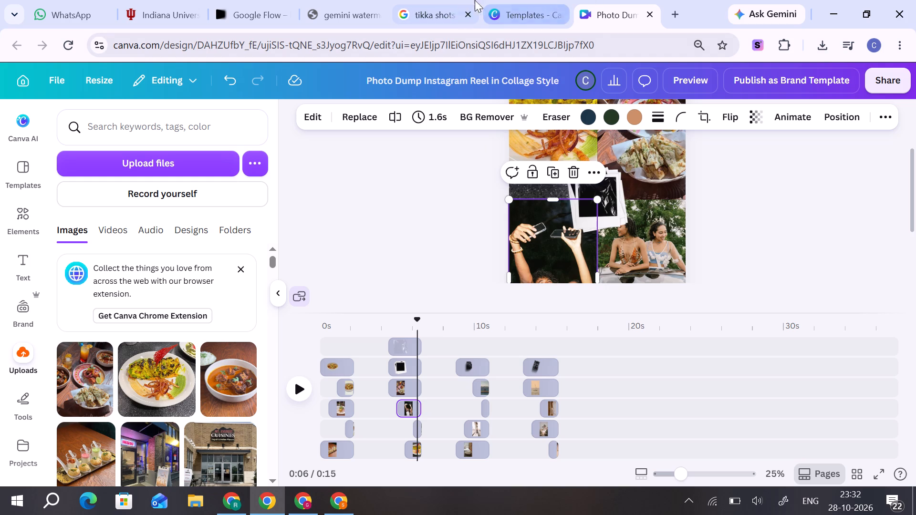
click(443, 0)
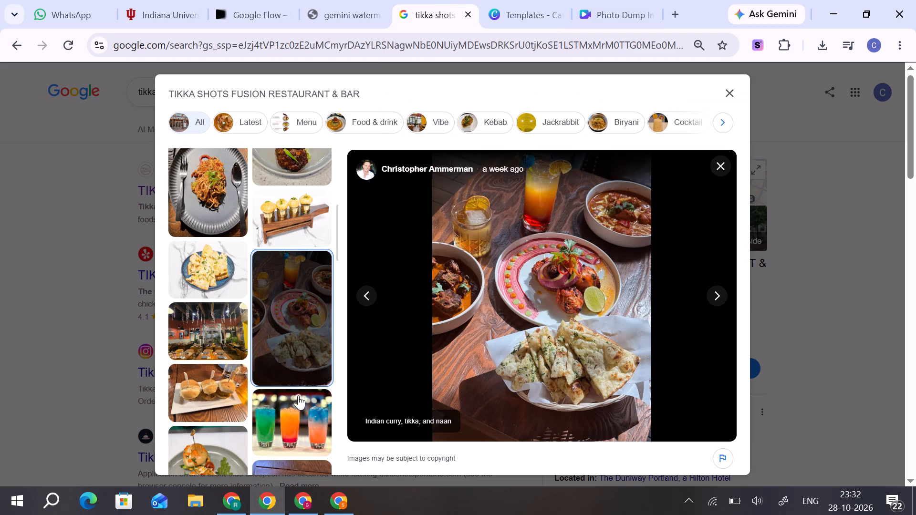
Save the photo of three colourful iced drinks from the Tikka Shots listing to the Downloads folder.
click(295, 429)
right_click(536, 257)
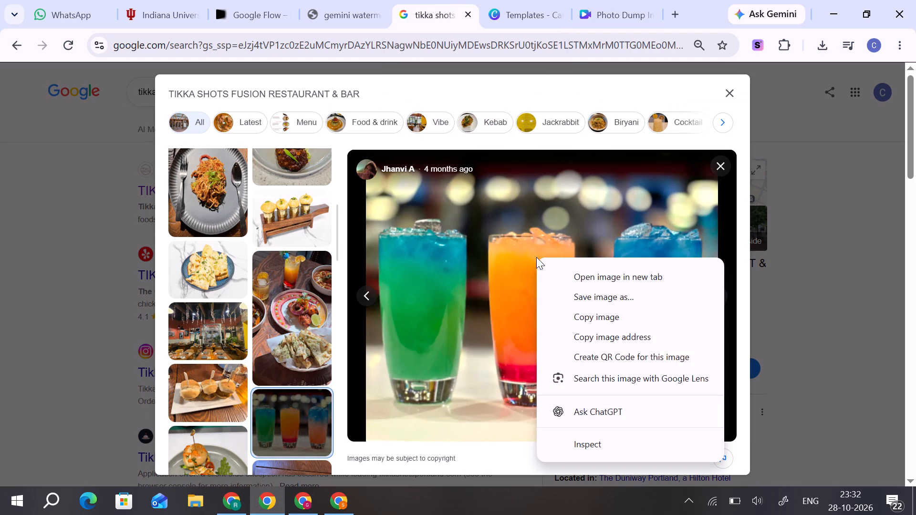
click(574, 292)
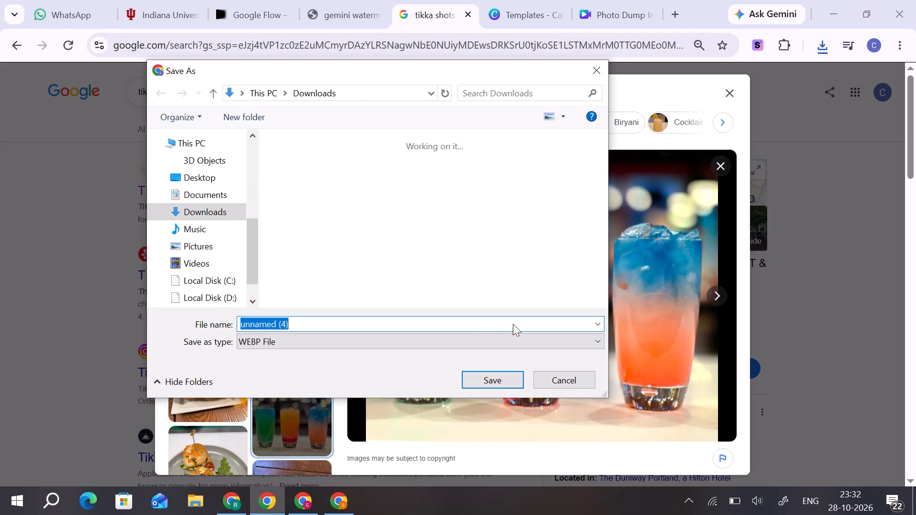
click(493, 380)
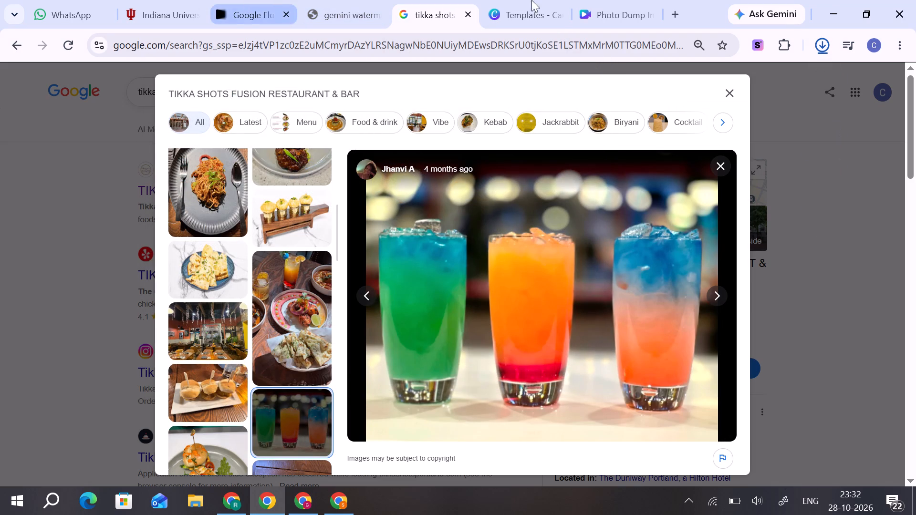
Upload the saved photo of the three colourful drinks to the reel's image uploads in Canva.
click(599, 0)
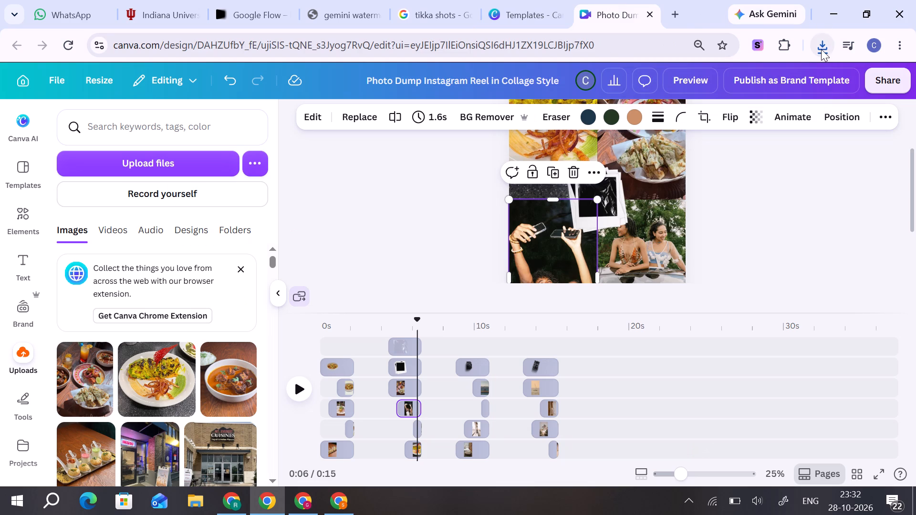
click(821, 49)
drag(673, 114, 477, 200)
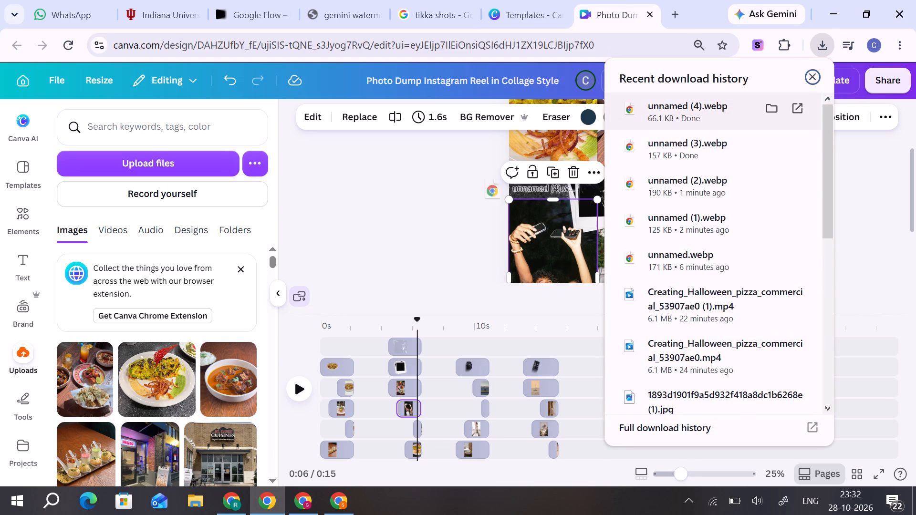
Replace the collage photo of raised hands holding phones with the uploaded photo of three colourful iced drinks.
drag(477, 200, 225, 414)
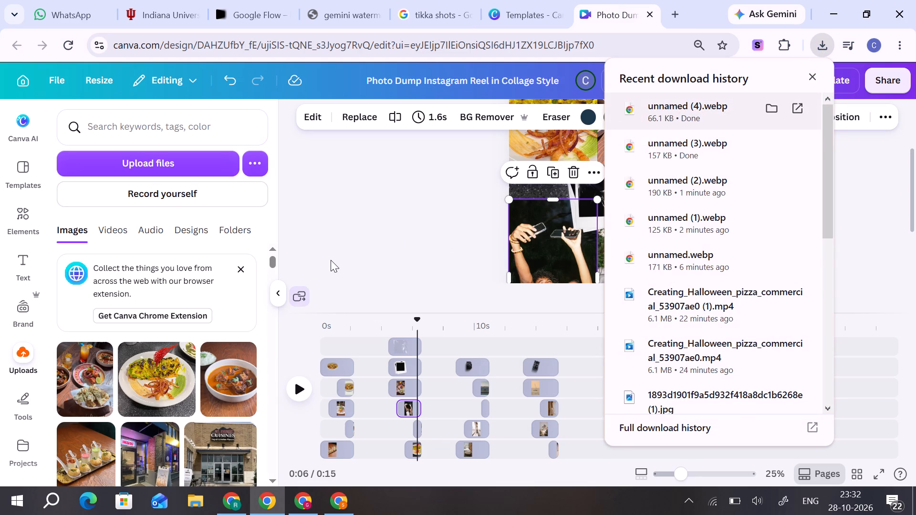
click(331, 260)
scroll(219, 411, up, 4)
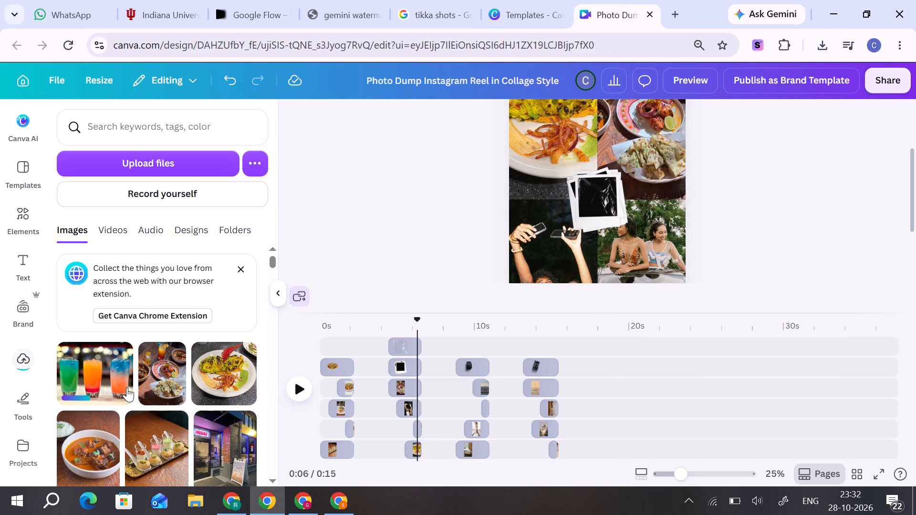
drag(91, 385, 525, 225)
For the collage frame showing two women, save the dining room photo with hanging flowers from the Tikka Shots listing.
click(661, 238)
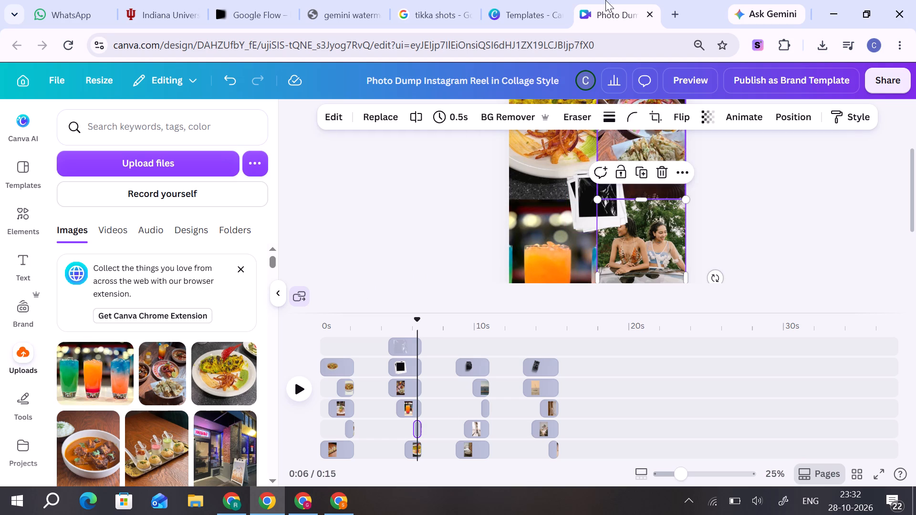
click(445, 5)
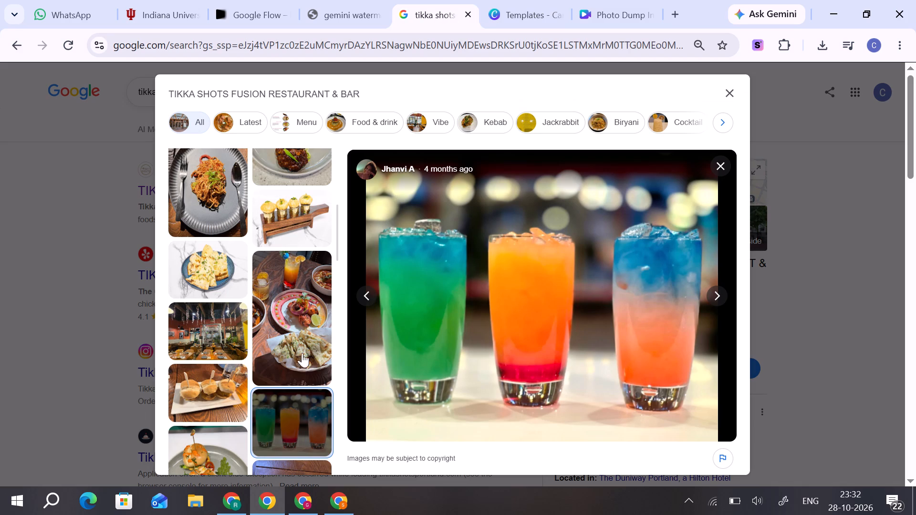
scroll(302, 357, down, 1)
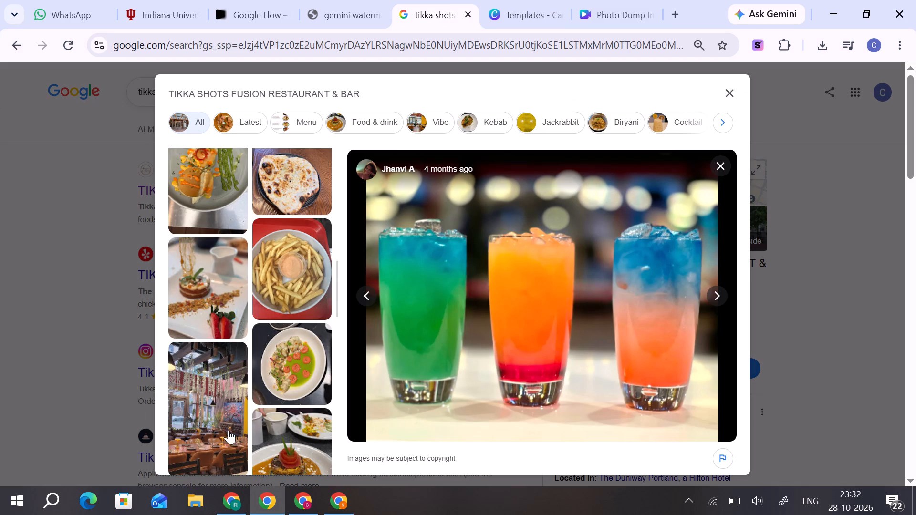
click(226, 431)
right_click(535, 241)
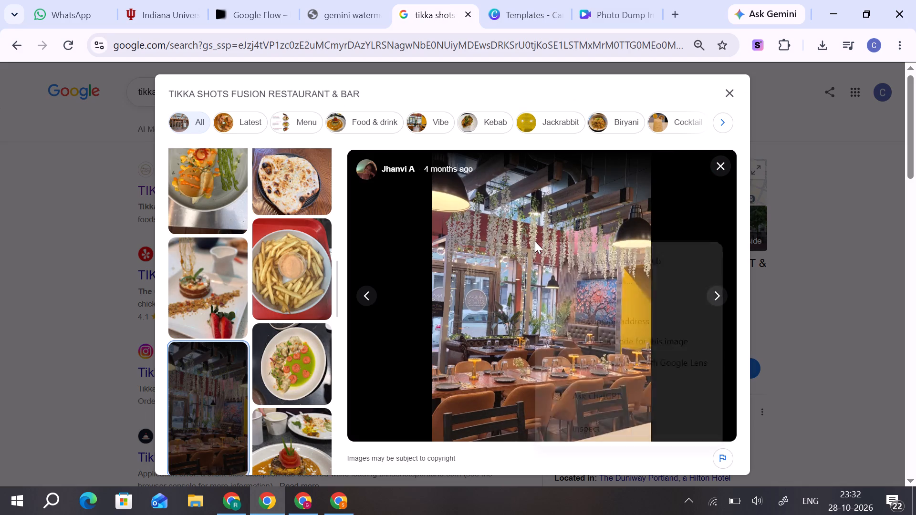
click(598, 280)
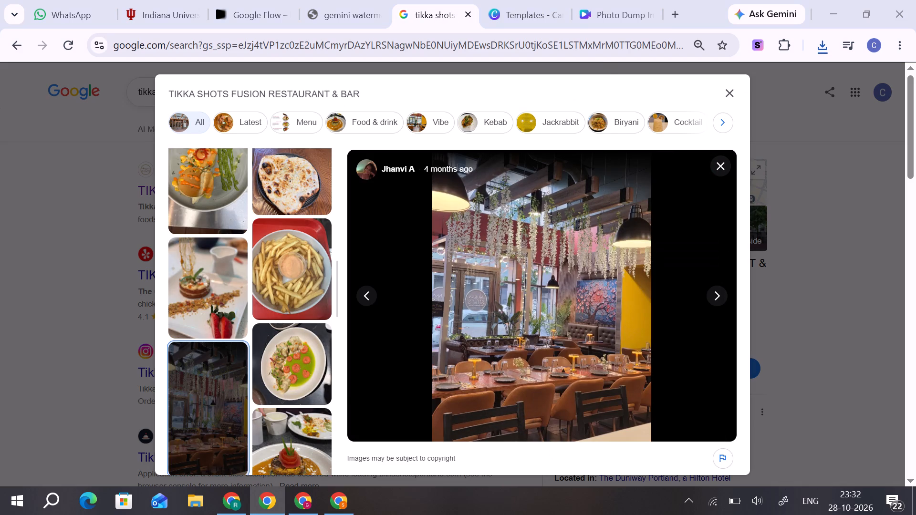
click(498, 376)
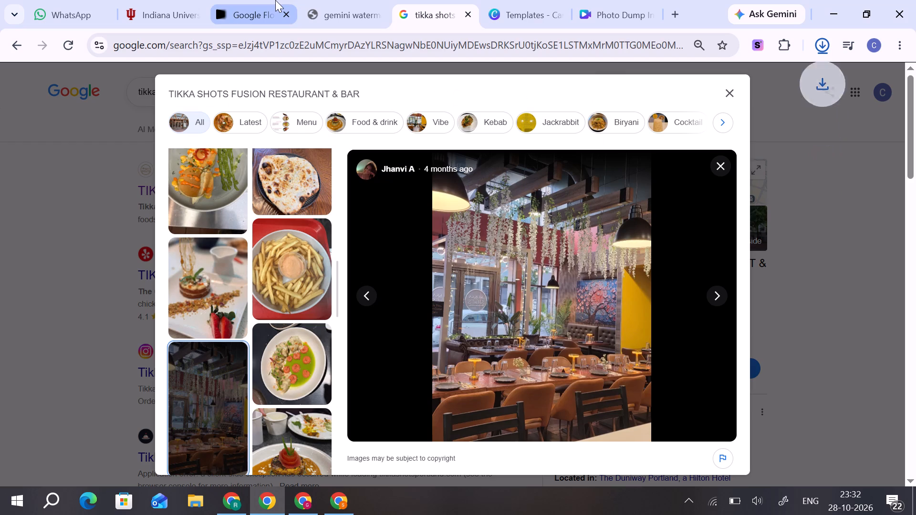
Upload the saved dining room photo to the Canva reel and use it to replace the collage's photo of two women.
click(502, 0)
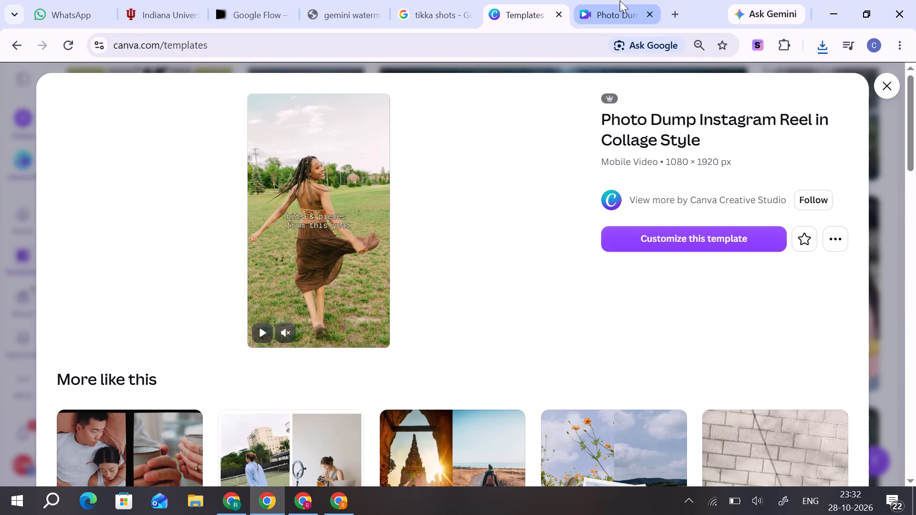
click(609, 0)
click(823, 48)
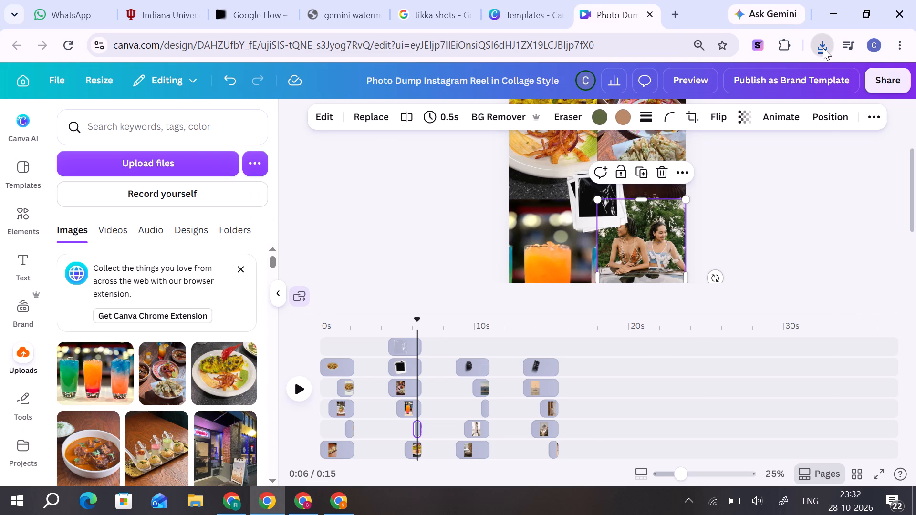
drag(674, 121, 192, 385)
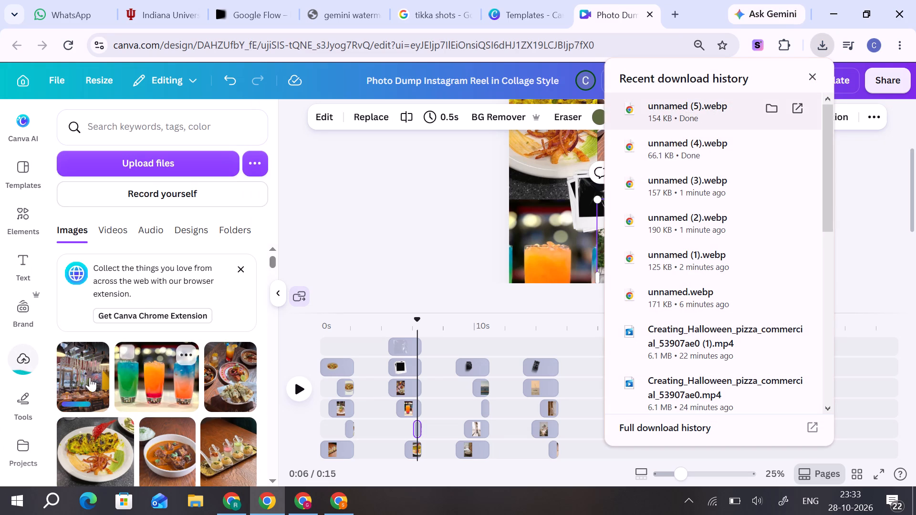
drag(87, 377, 641, 225)
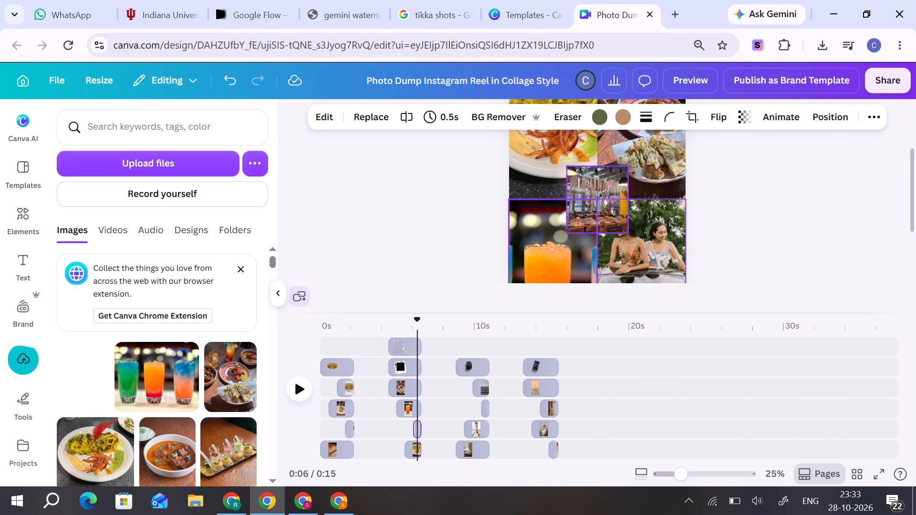
drag(641, 225, 646, 237)
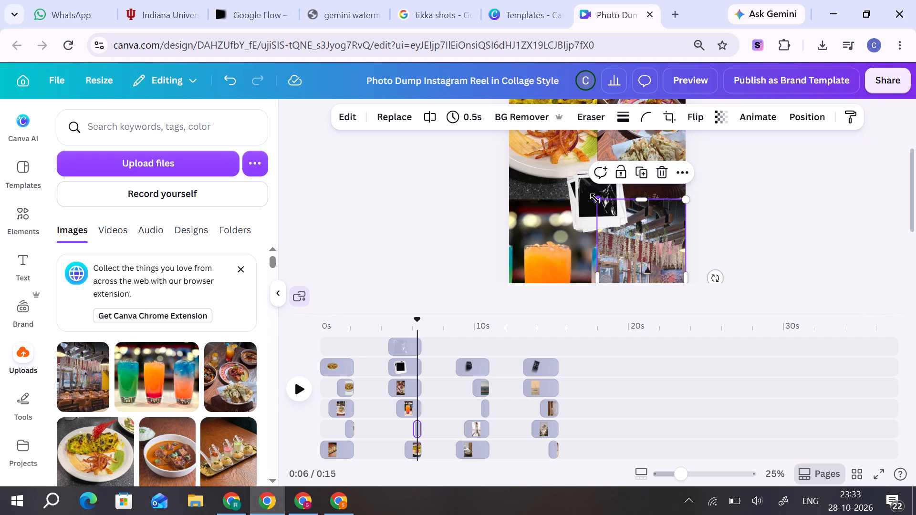
Select the black plastic-textured image inside the Polaroid frame at the centre of the collage.
click(588, 192)
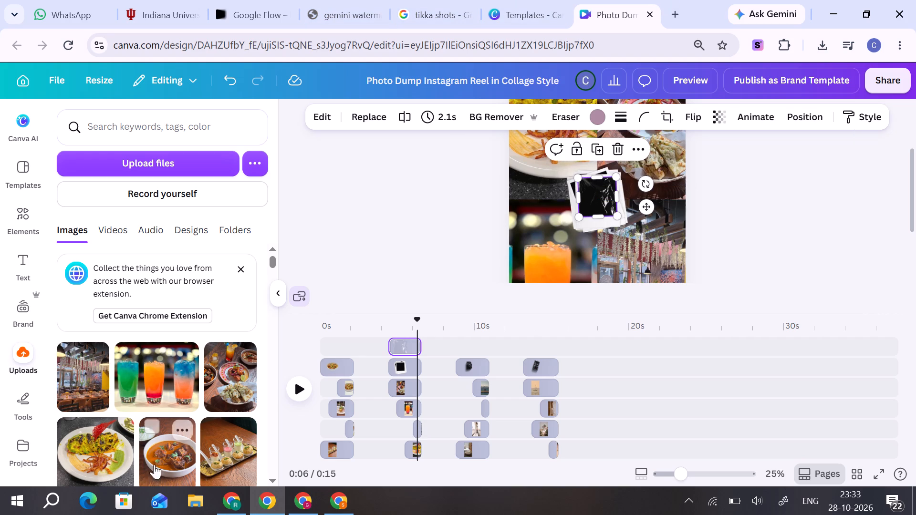
Fill the small polaroid frame in the centre of the collage with the uploaded photo of the tray of appetizer cups.
drag(230, 458, 541, 201)
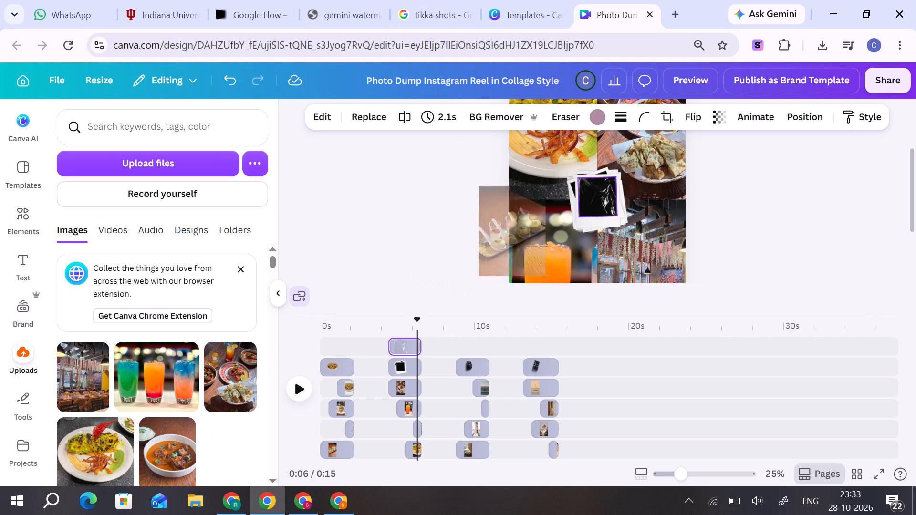
drag(541, 201, 580, 191)
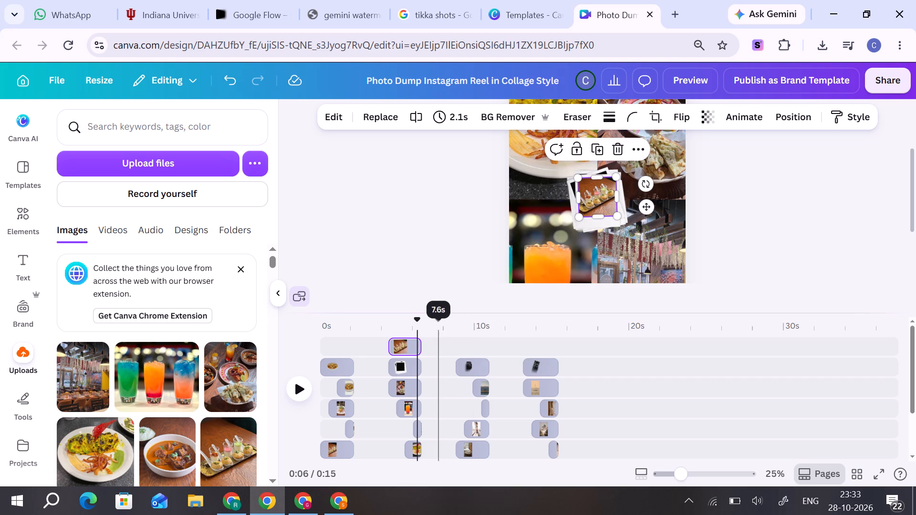
For the full-frame scene of two women dancing, save the Tikka Shots listing's photo of the rice bowl topped with herbs to Downloads.
drag(419, 327, 440, 329)
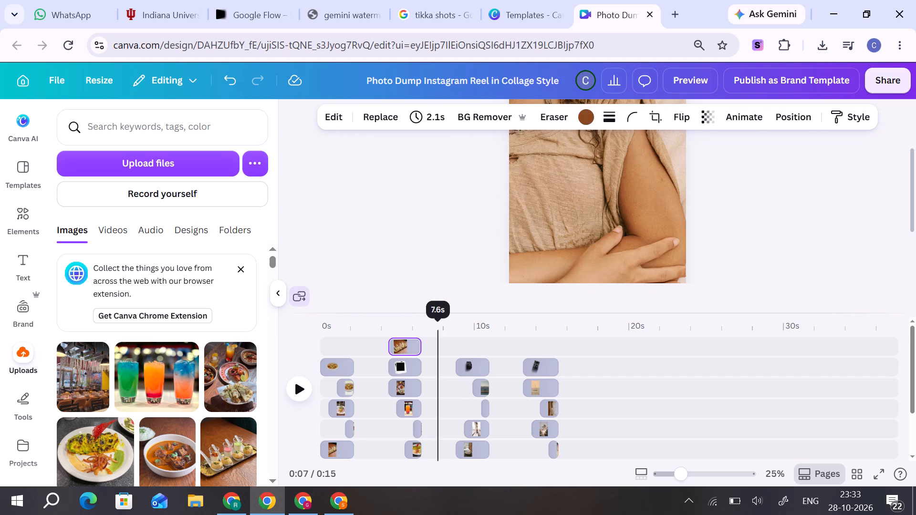
drag(440, 329, 429, 334)
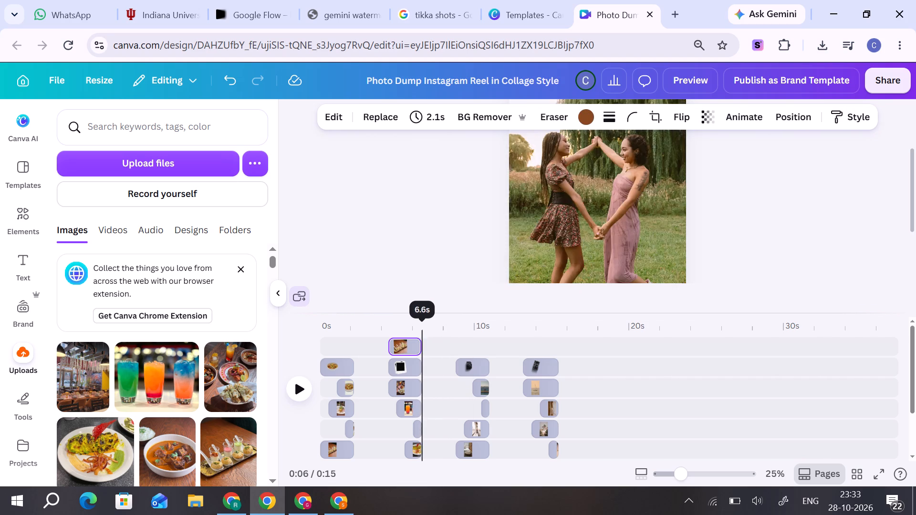
drag(429, 334, 429, 337)
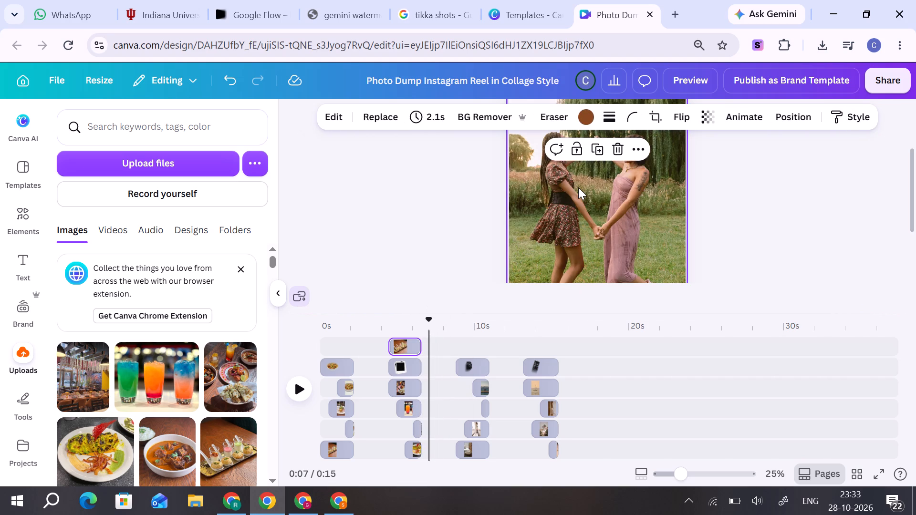
click(578, 187)
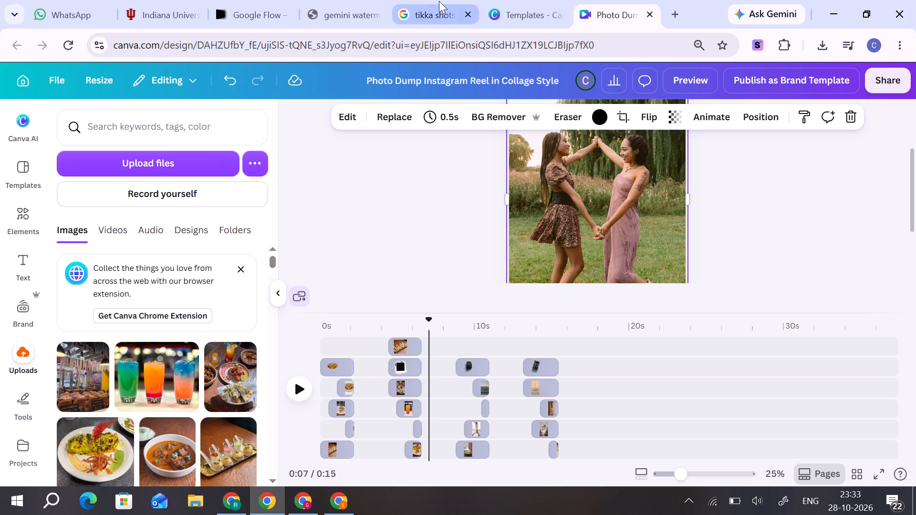
click(438, 1)
scroll(273, 348, down, 2)
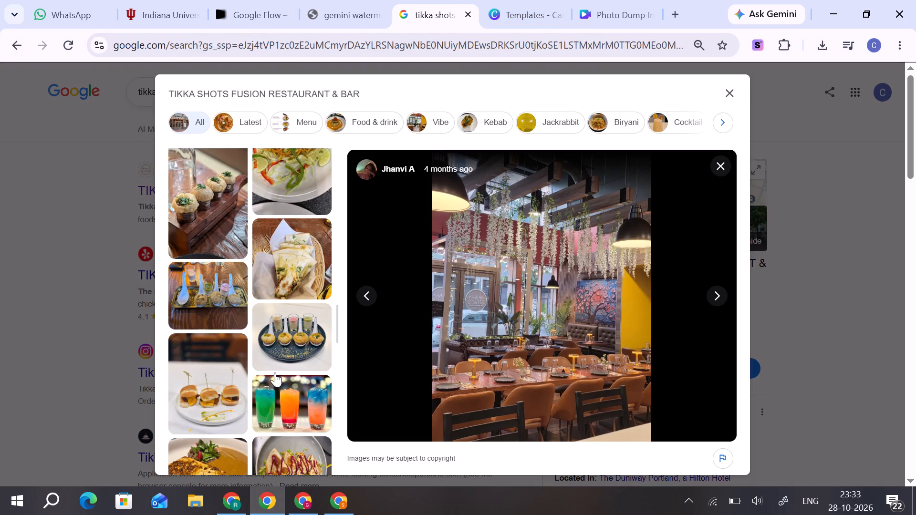
scroll(232, 326, down, 1)
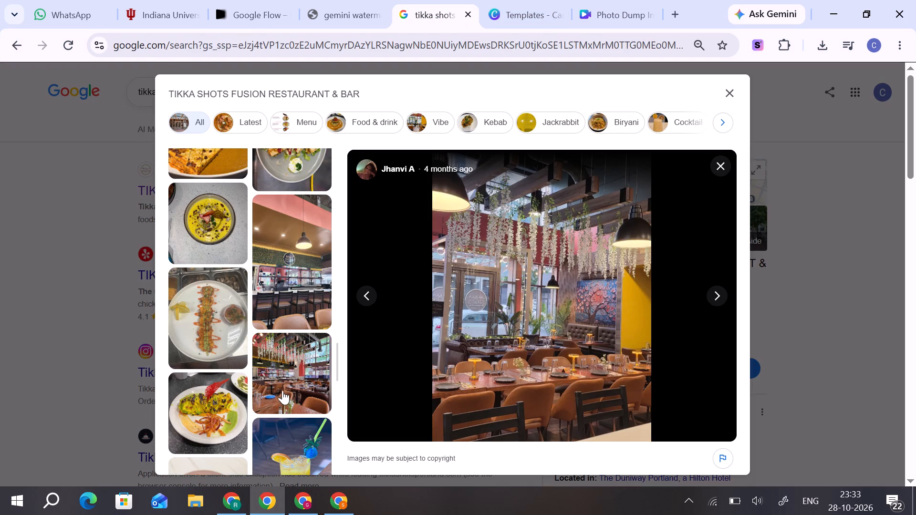
scroll(282, 390, down, 1)
click(226, 281)
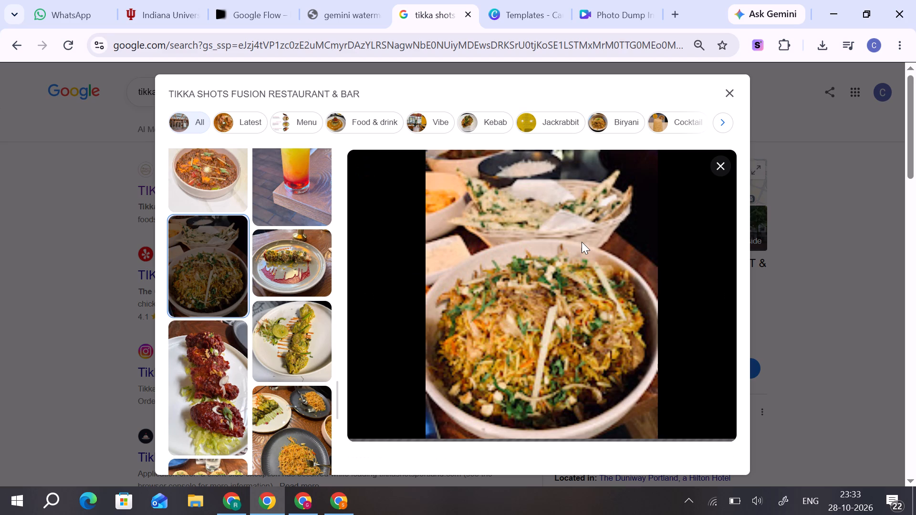
right_click(582, 242)
click(635, 282)
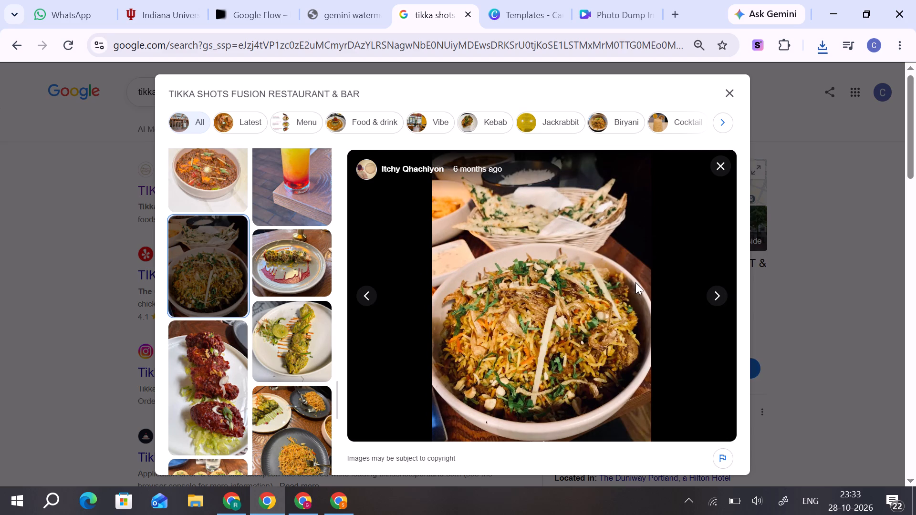
click(507, 381)
Upload the saved rice bowl photo to Canva and use it to replace the photo of the two women dancing.
click(605, 3)
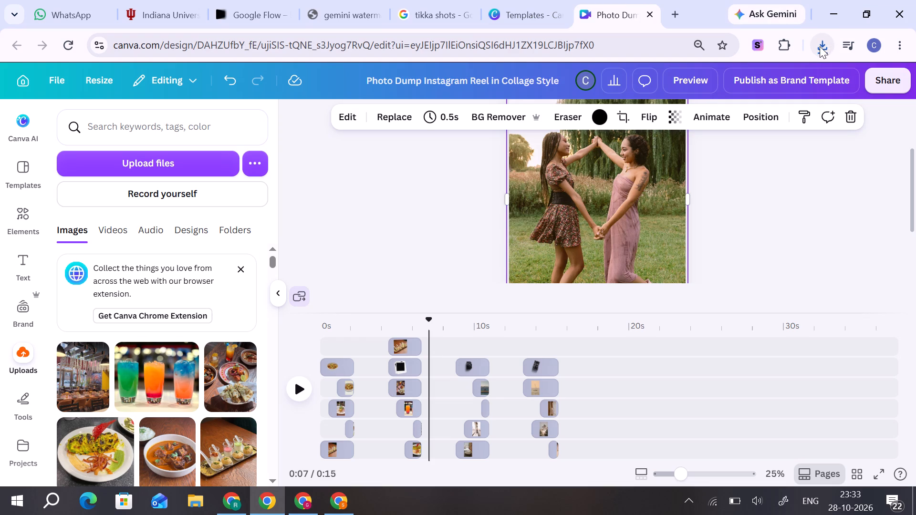
click(820, 46)
drag(649, 116, 202, 357)
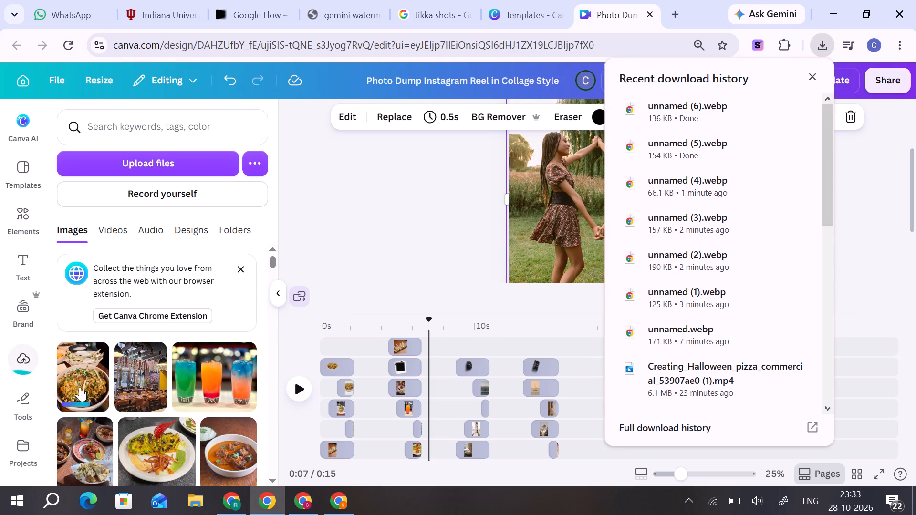
drag(80, 387, 523, 210)
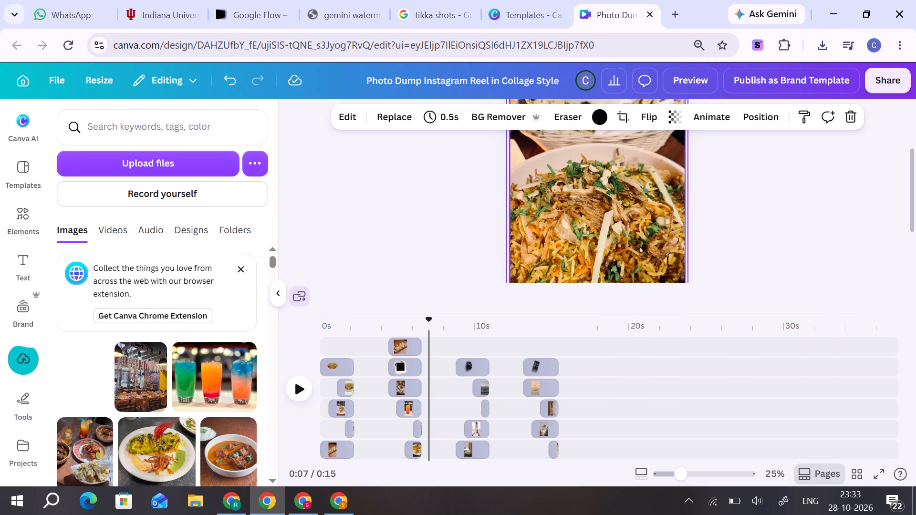
For the full-frame scene of the person in a beige top, save the Tikka Shots listing's photo of four filled puris on spoons to Downloads.
click(430, 323)
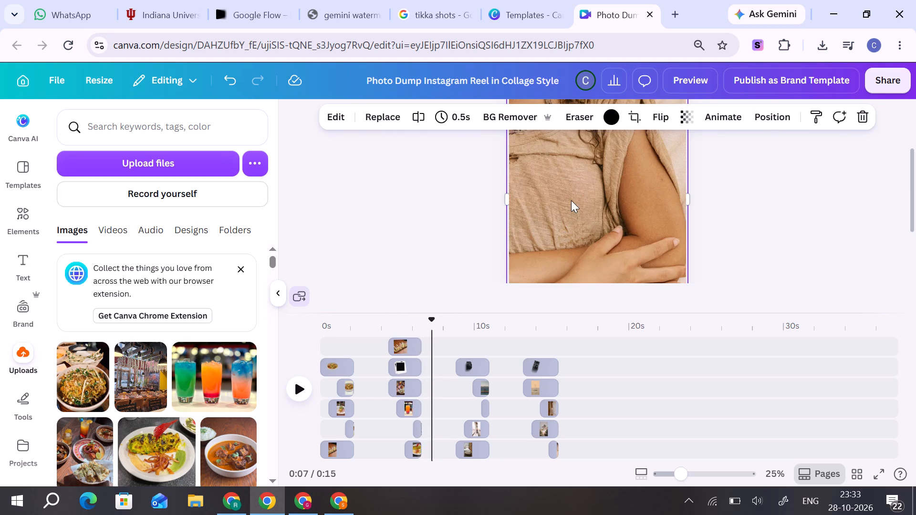
drag(424, 0, 431, 1)
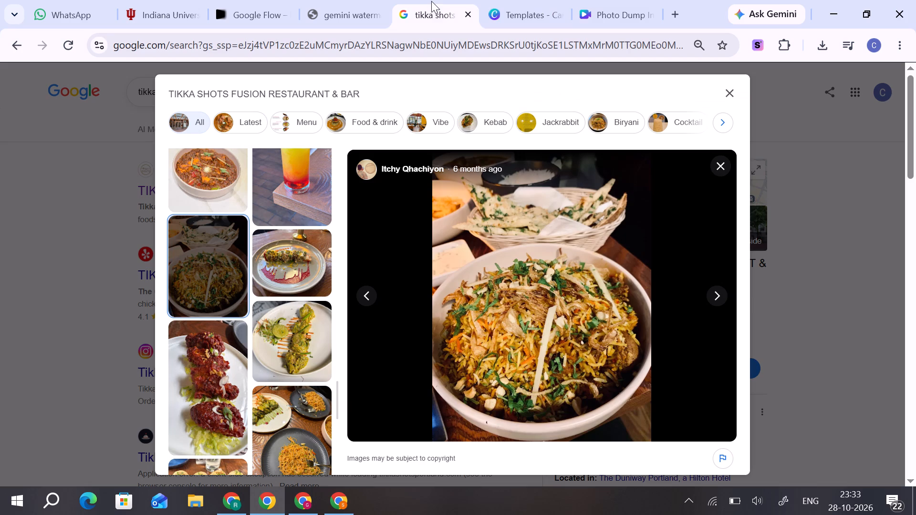
drag(431, 1, 489, 3)
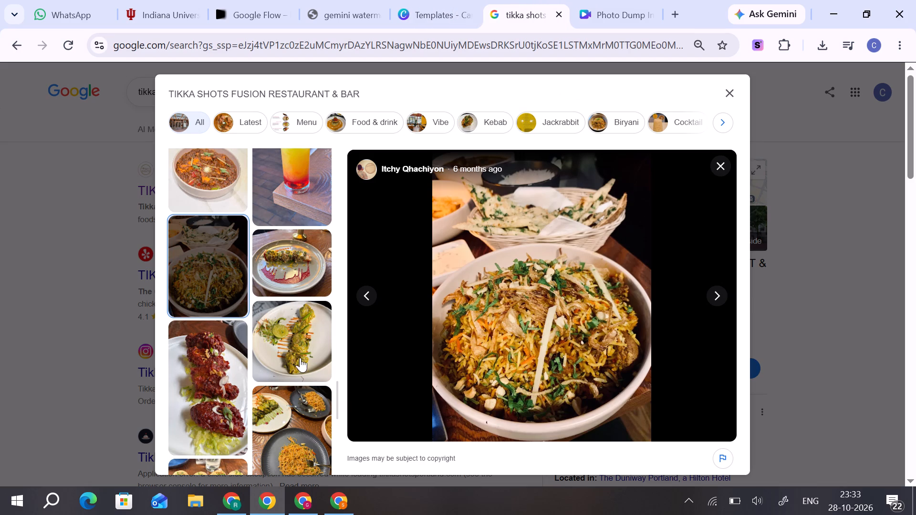
scroll(300, 363, down, 1)
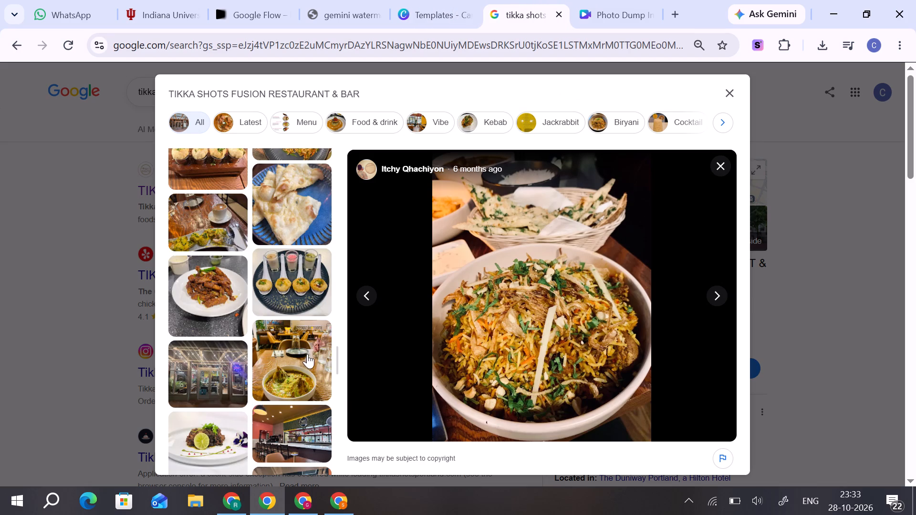
click(300, 281)
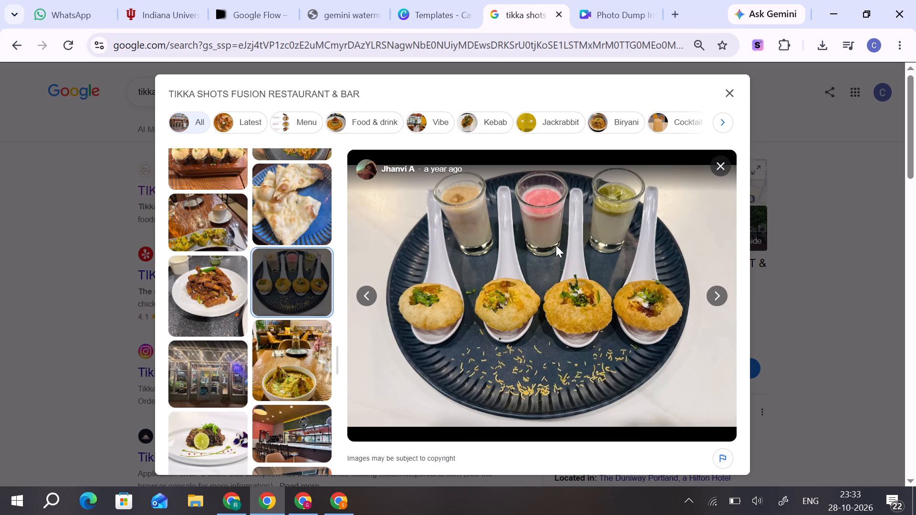
right_click(556, 245)
click(615, 286)
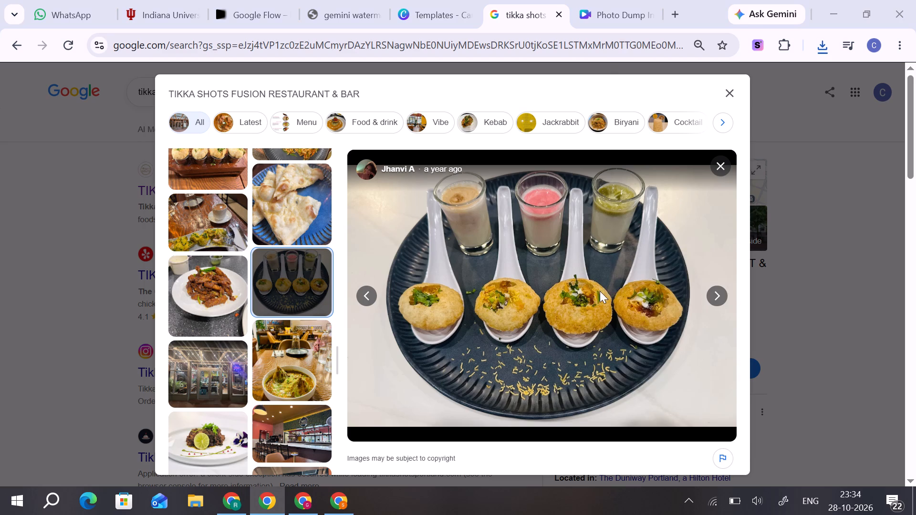
click(510, 383)
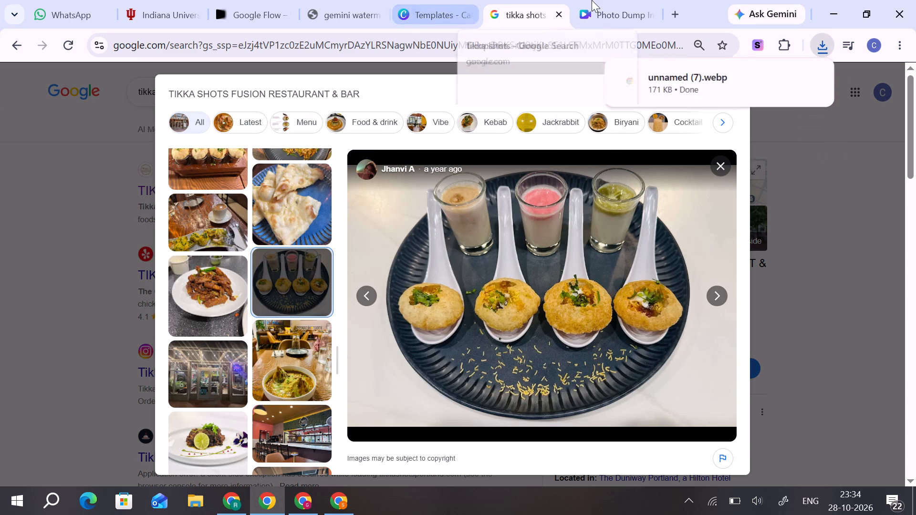
Upload the saved photo of the puris and three drink shots to Canva and use it to replace the photo of the person in beige.
click(593, 0)
click(820, 45)
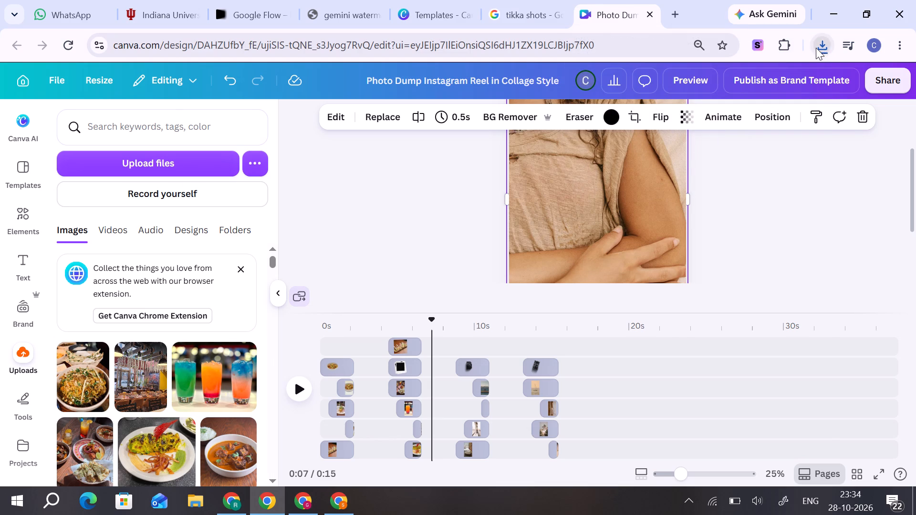
drag(658, 114, 229, 372)
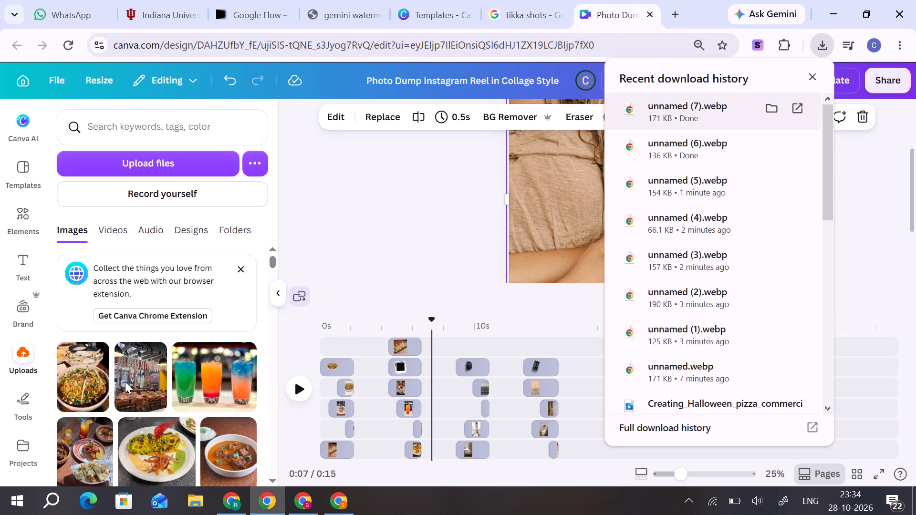
drag(680, 102, 150, 374)
drag(134, 384, 344, 290)
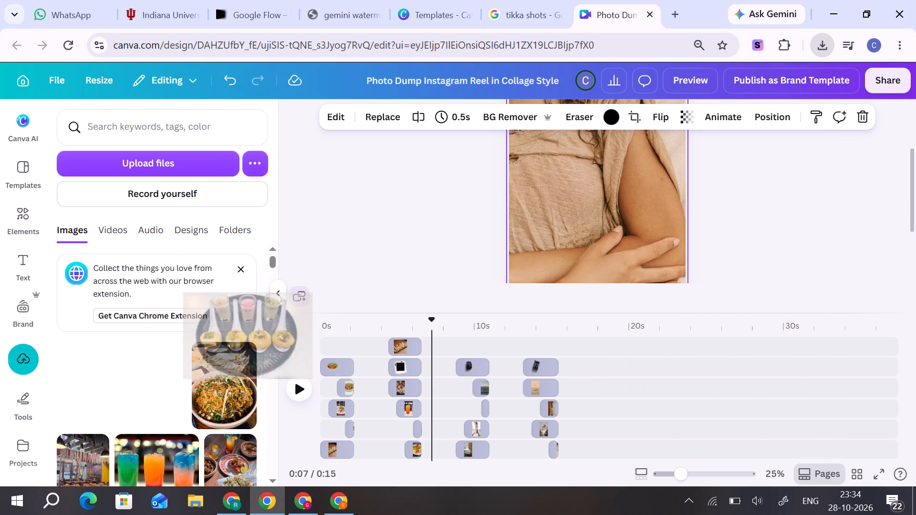
drag(344, 290, 530, 197)
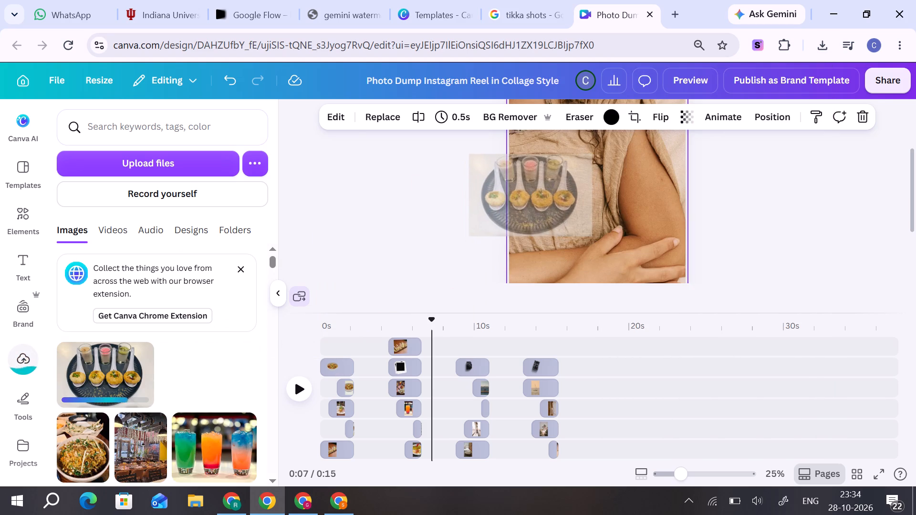
drag(530, 197, 521, 197)
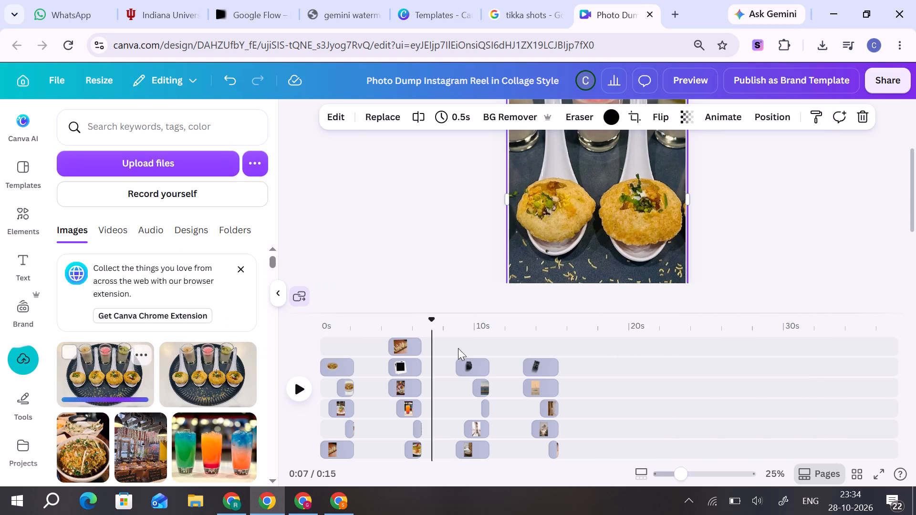
For the scene of the woman under the willow tree, save the listing's photo of the yellow curry bowl on a wooden table.
drag(430, 324, 443, 326)
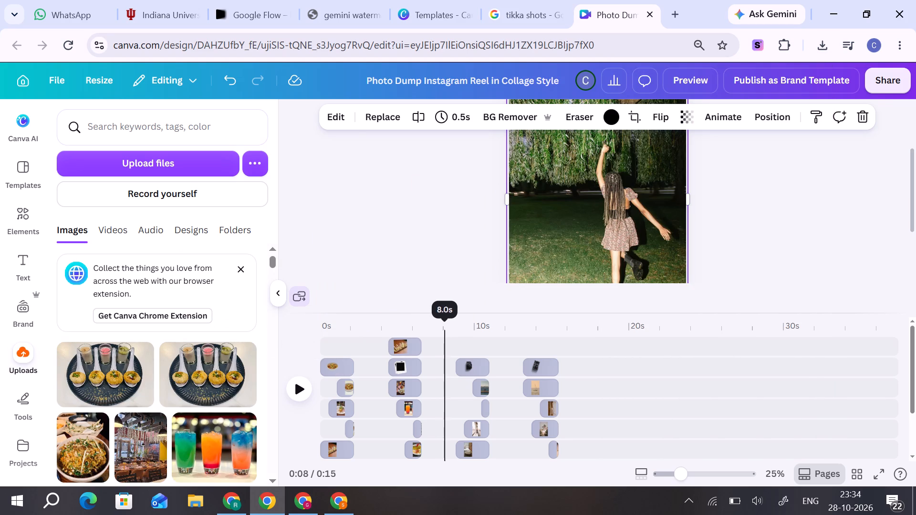
drag(443, 326, 441, 326)
click(539, 0)
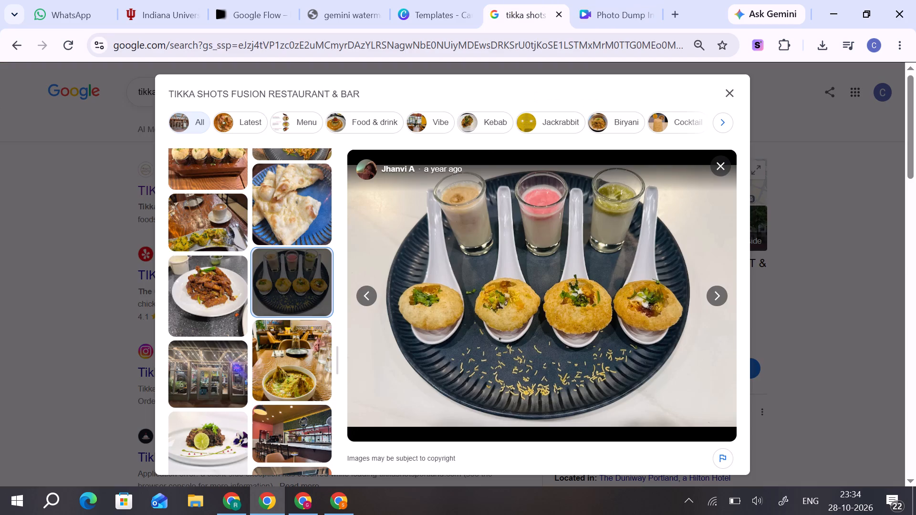
scroll(300, 381, down, 1)
click(223, 251)
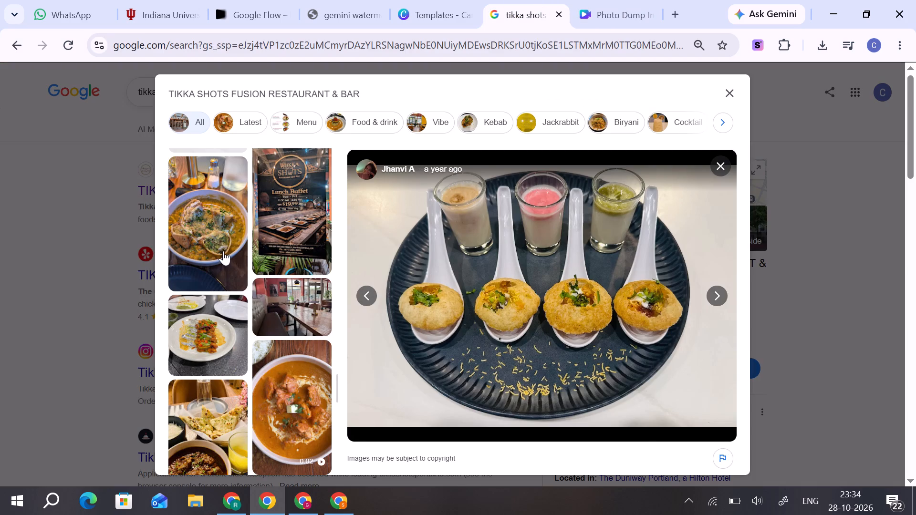
right_click(518, 273)
click(592, 319)
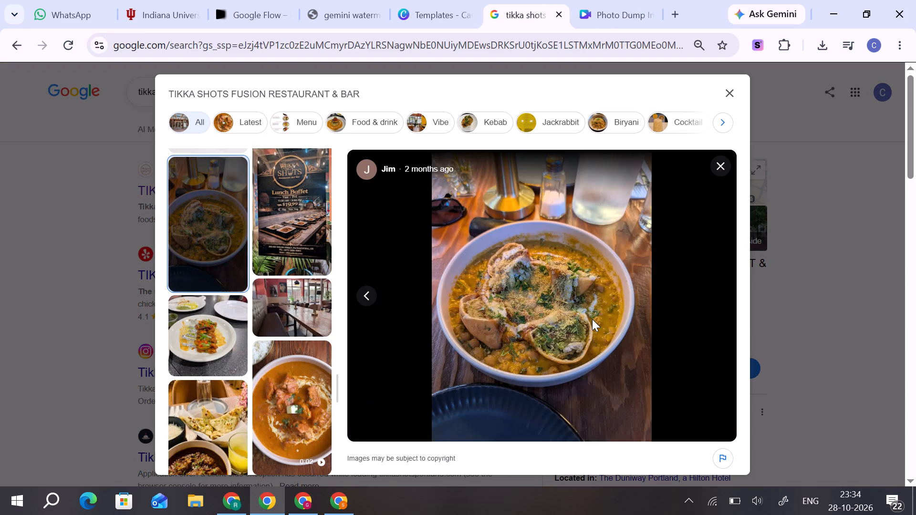
click(482, 378)
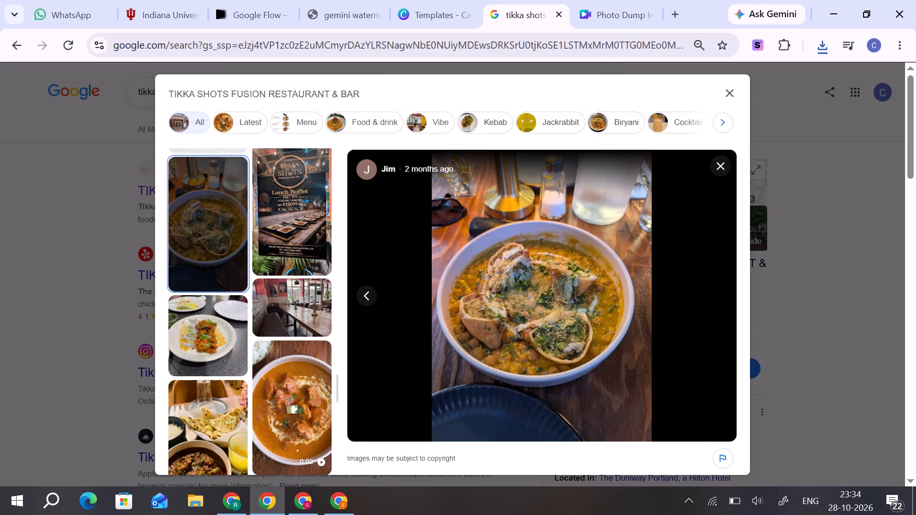
Upload the saved yellow curry bowl photo to the reel's image uploads in Canva.
click(443, 0)
click(601, 0)
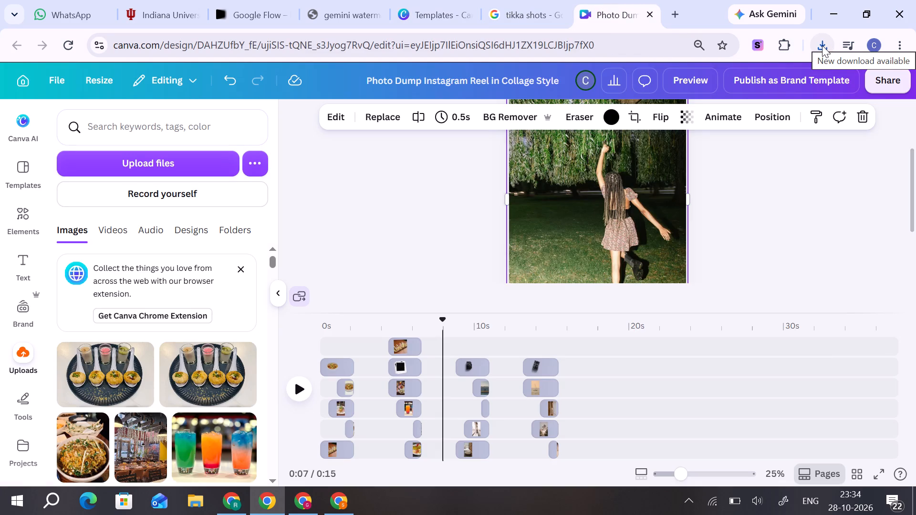
click(822, 45)
drag(677, 112, 176, 360)
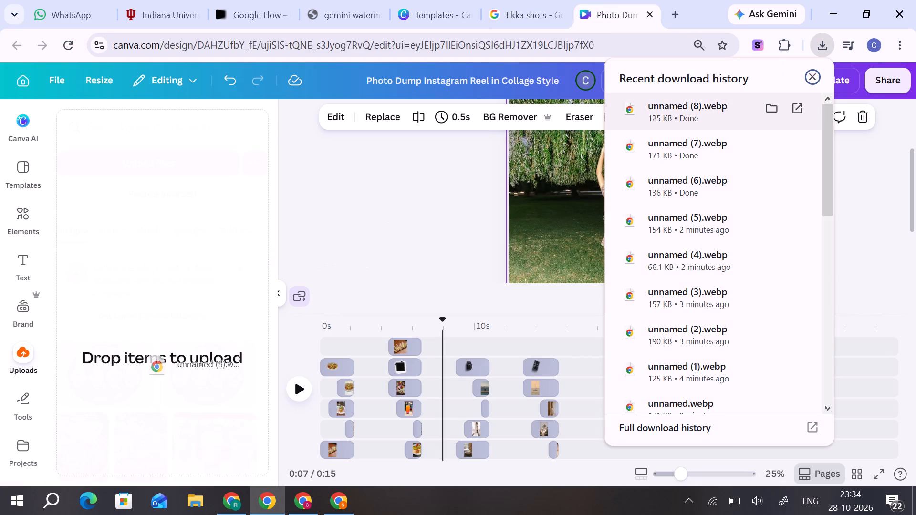
drag(176, 360, 174, 363)
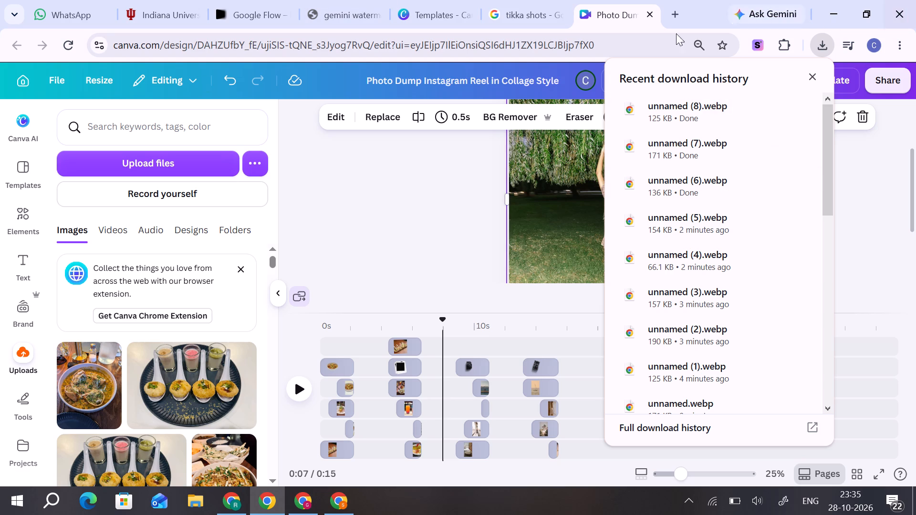
click(415, 247)
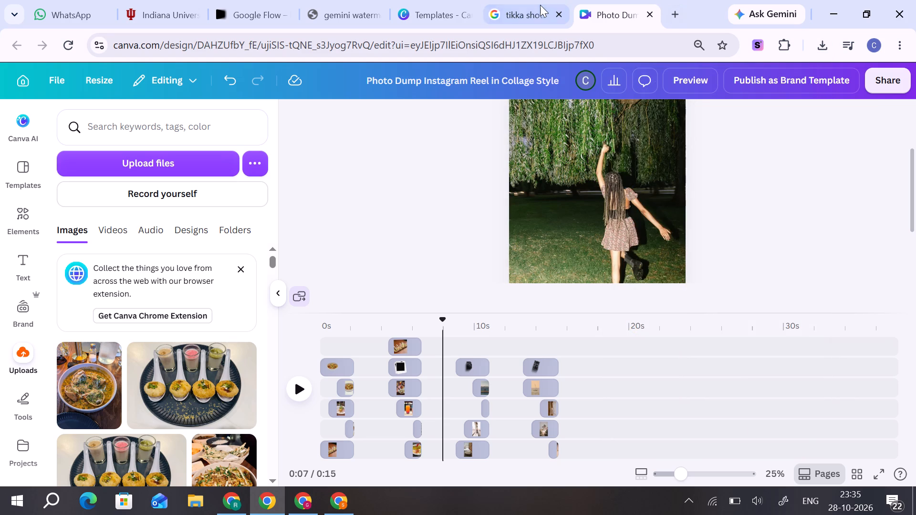
From the restaurant's Google listing, save the photo of the chickpea curry topped with butter.
click(540, 5)
scroll(295, 395, down, 1)
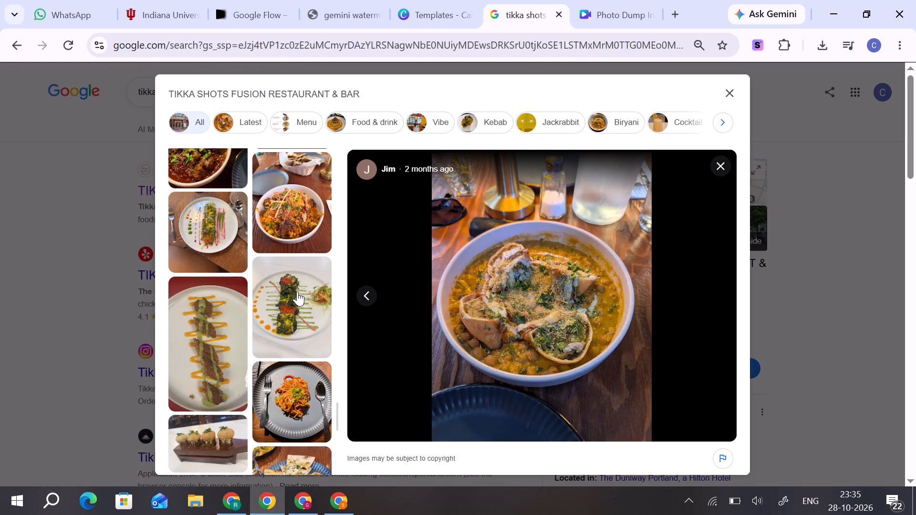
scroll(276, 387, down, 1)
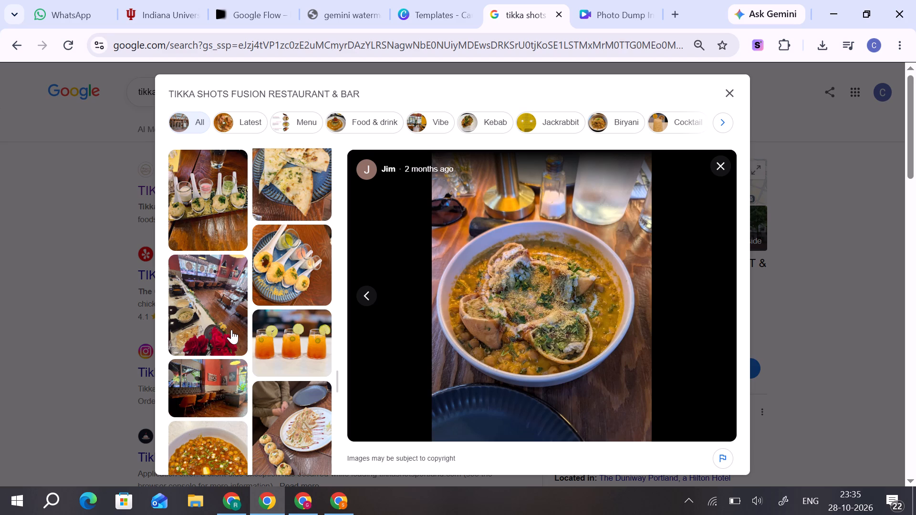
scroll(229, 420, down, 1)
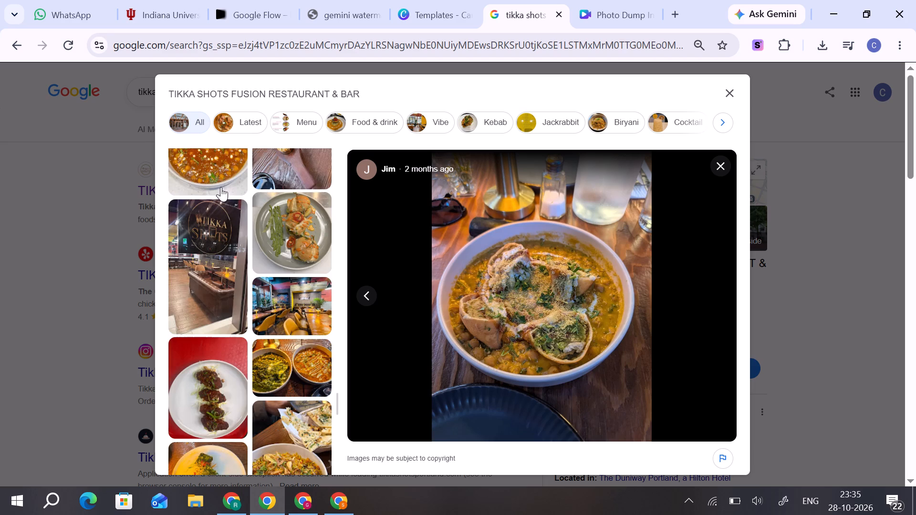
click(222, 185)
right_click(529, 227)
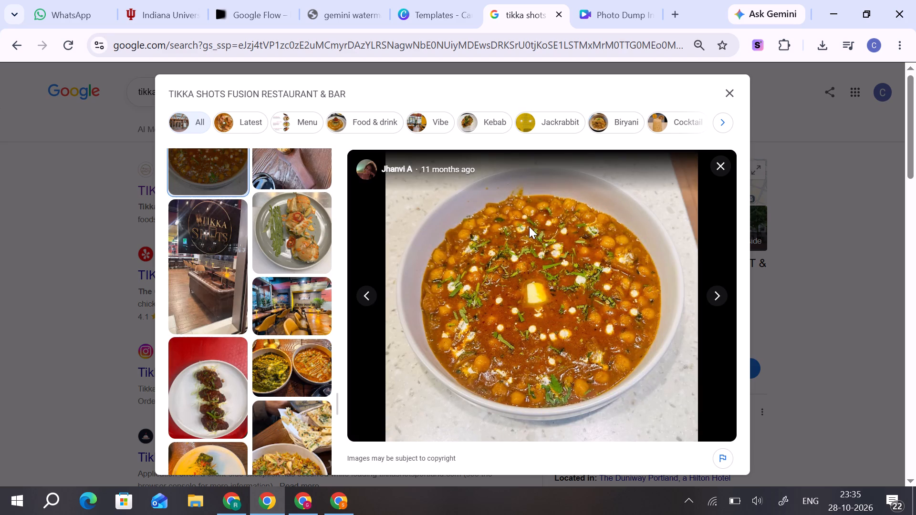
click(598, 262)
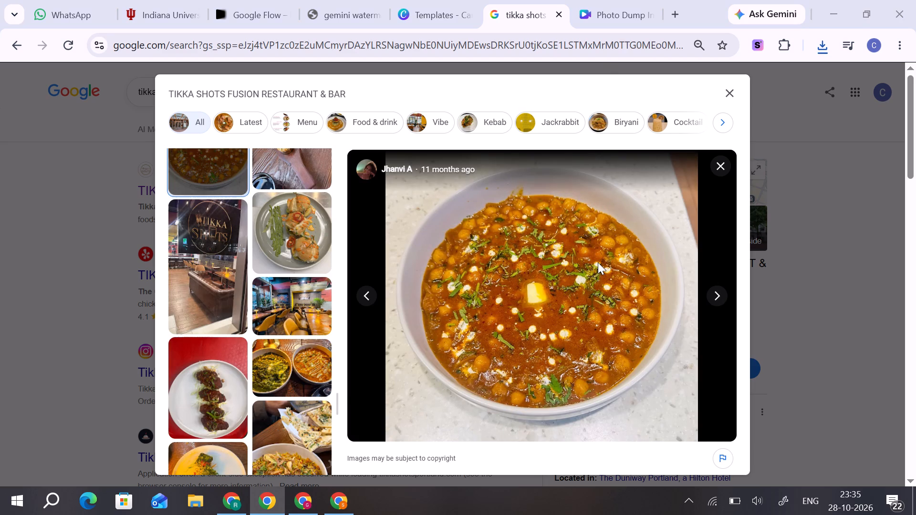
click(505, 381)
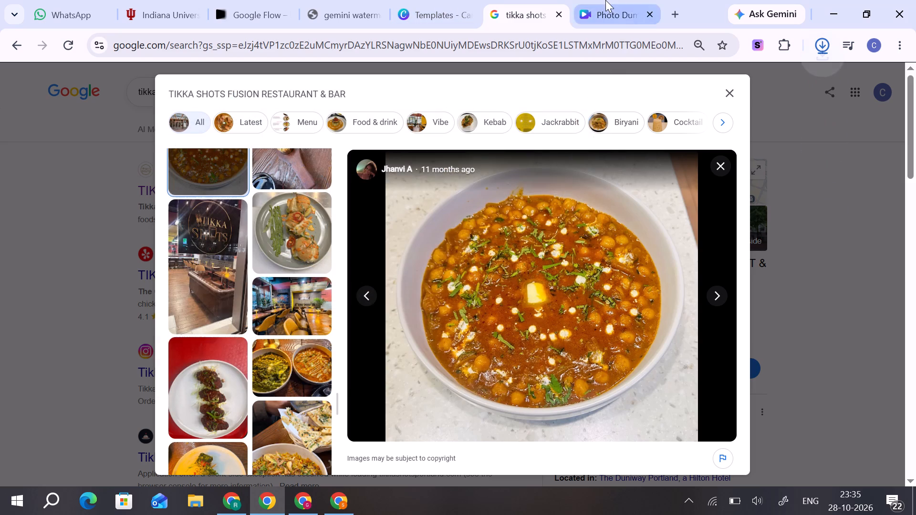
Upload the saved chickpea curry photo to Canva and use it to replace the photo of the woman under the willow tree.
click(605, 0)
click(825, 49)
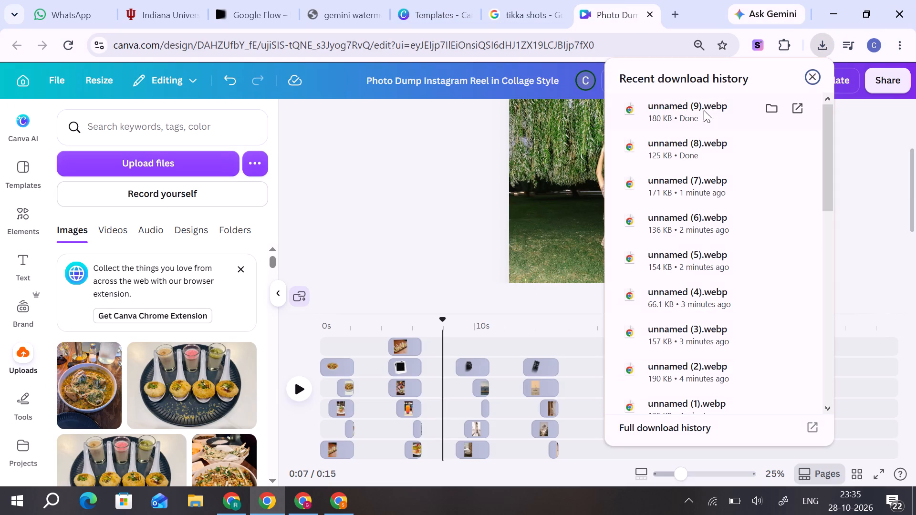
drag(676, 108, 211, 370)
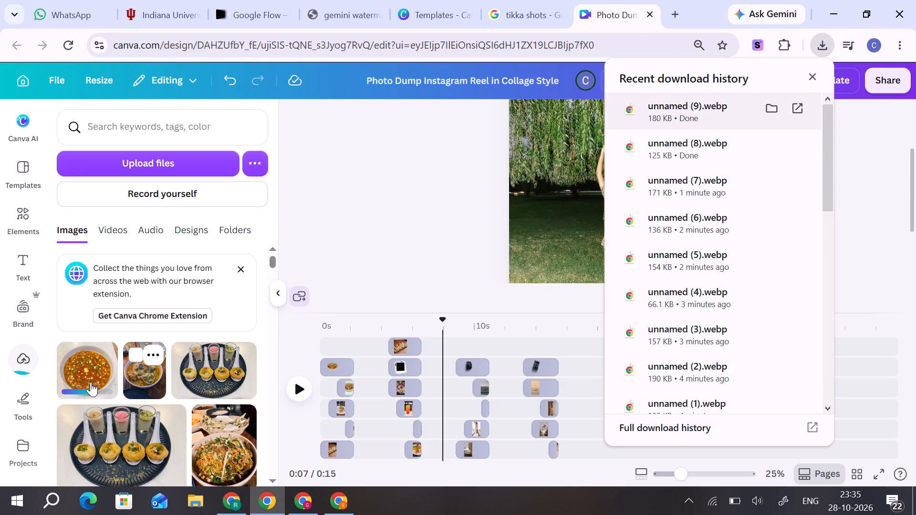
drag(82, 380, 508, 209)
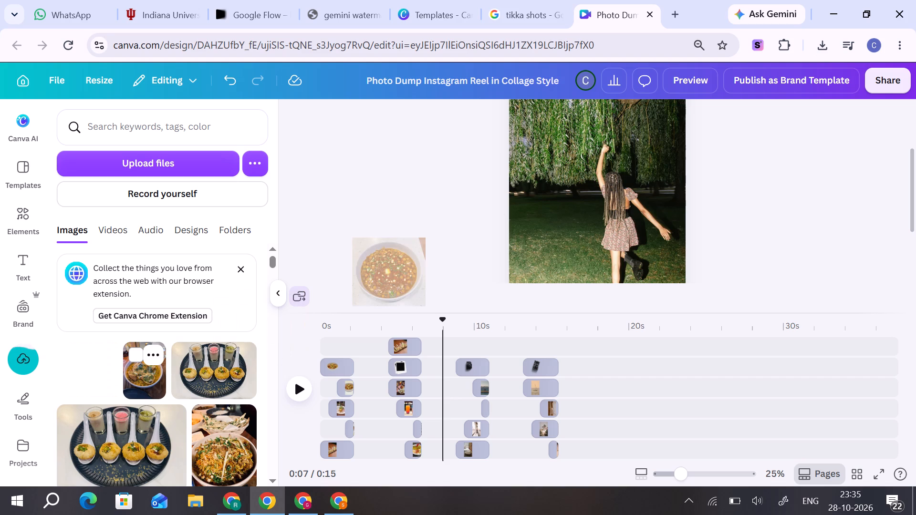
drag(508, 209, 514, 209)
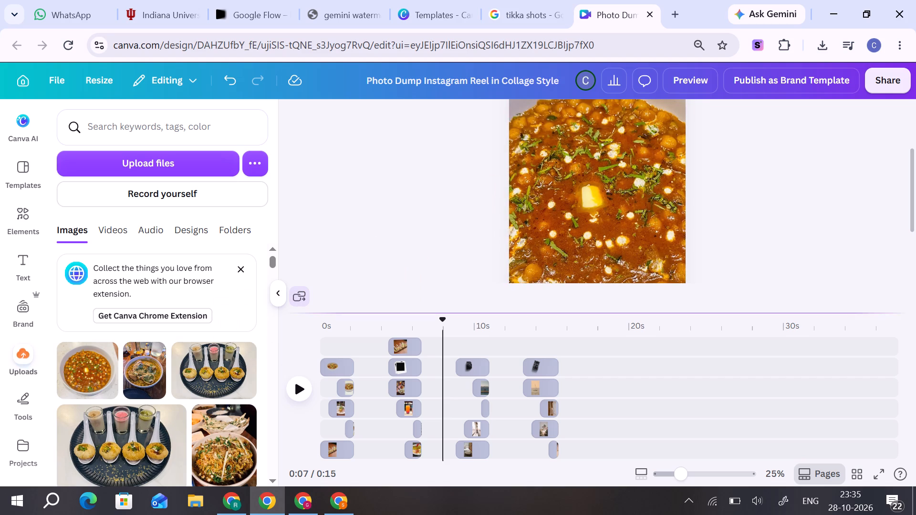
For the 0:08 scene of two women seen from behind, save the listing's photo of chicken tikka and samosa chaat bowls.
drag(443, 325, 455, 325)
click(612, 180)
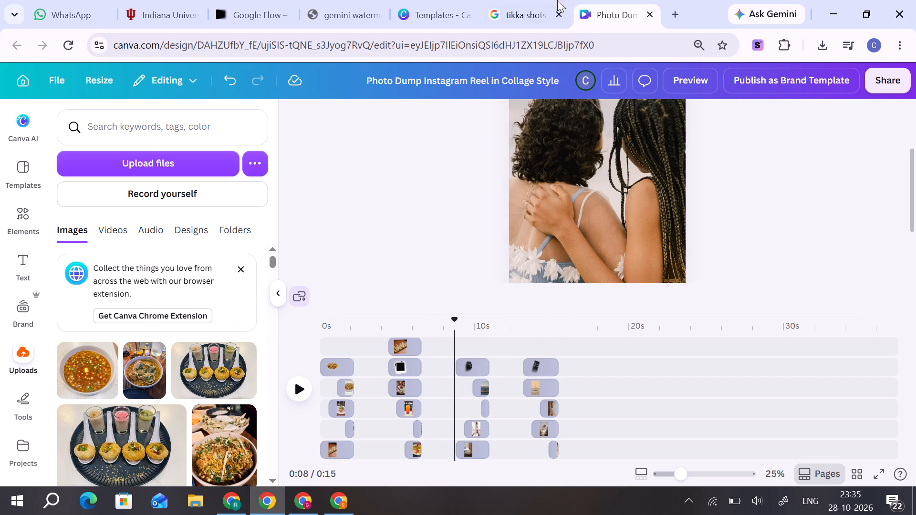
click(538, 0)
scroll(278, 365, down, 1)
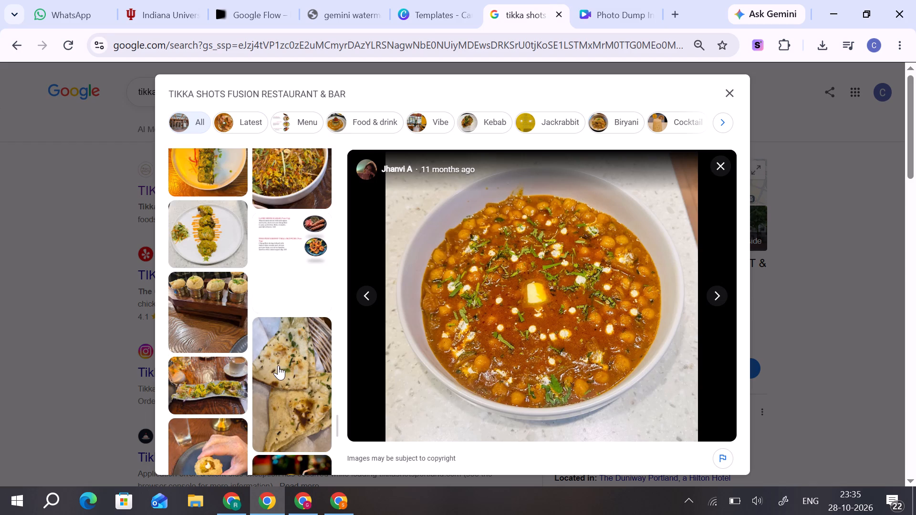
scroll(237, 396, down, 1)
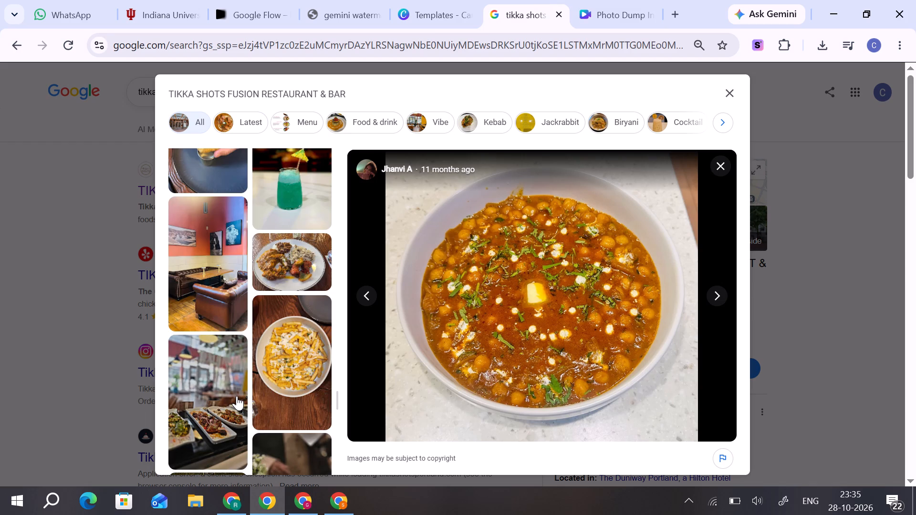
scroll(266, 370, down, 1)
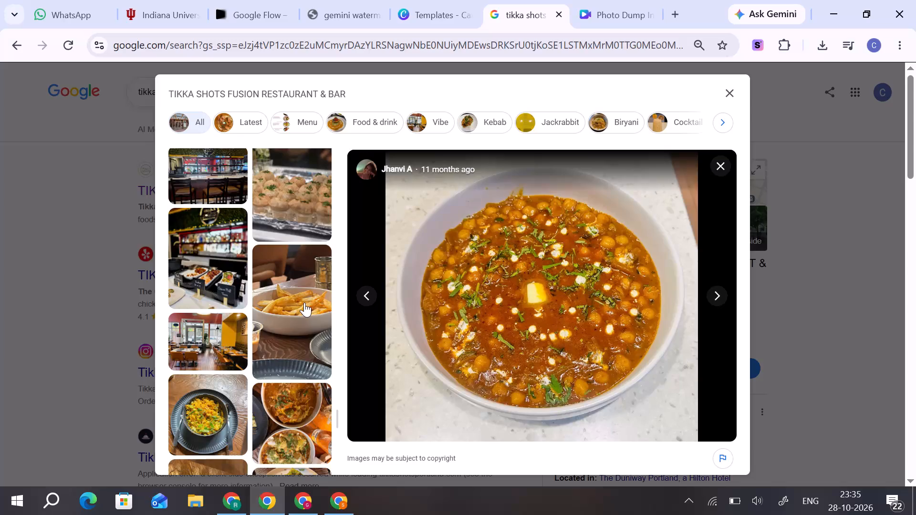
click(300, 404)
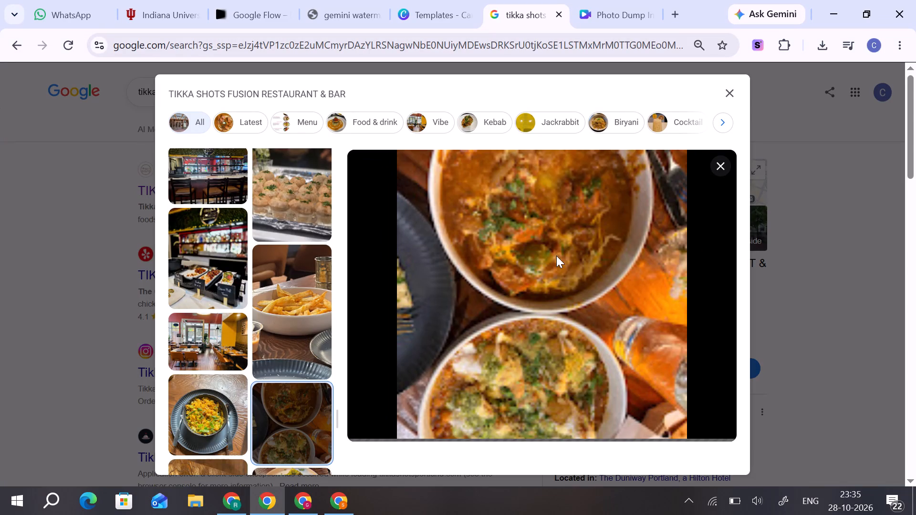
right_click(569, 223)
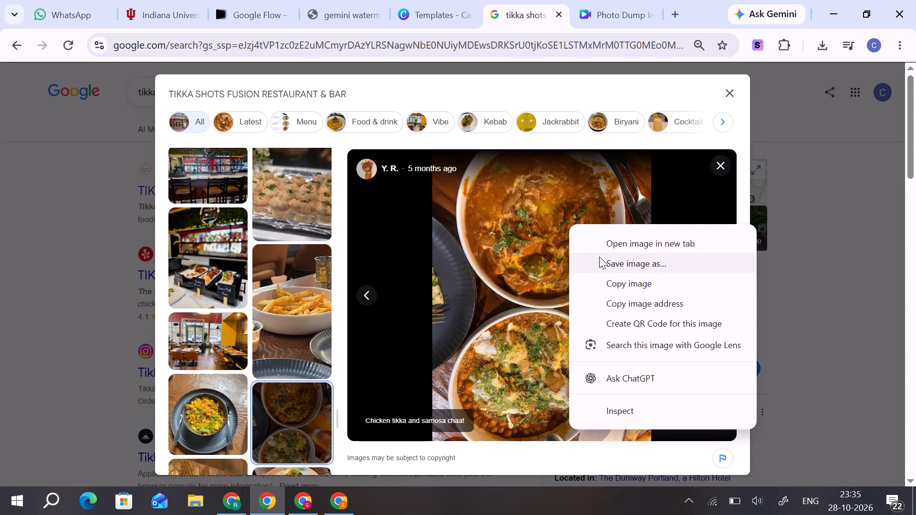
click(599, 257)
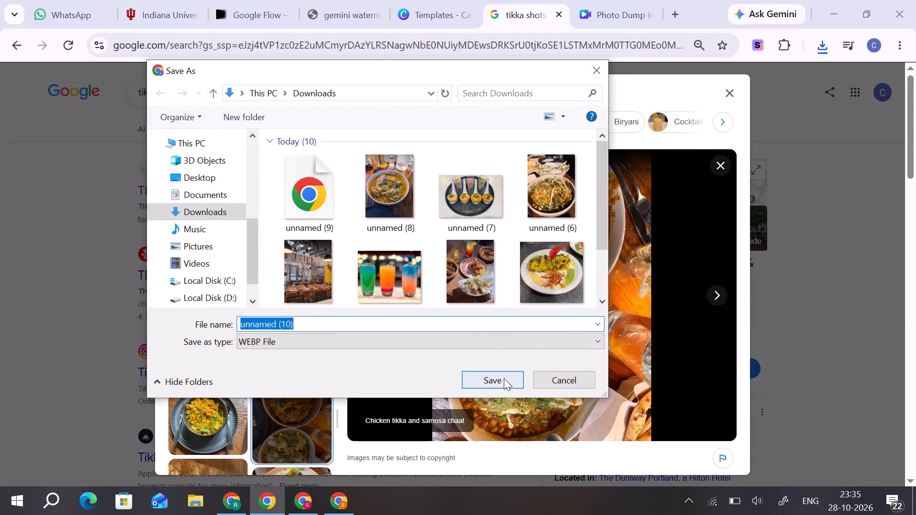
click(504, 378)
Upload the chicken tikka and samosa chaat photo to Canva and use it to replace the photo of the two embracing women.
click(600, 19)
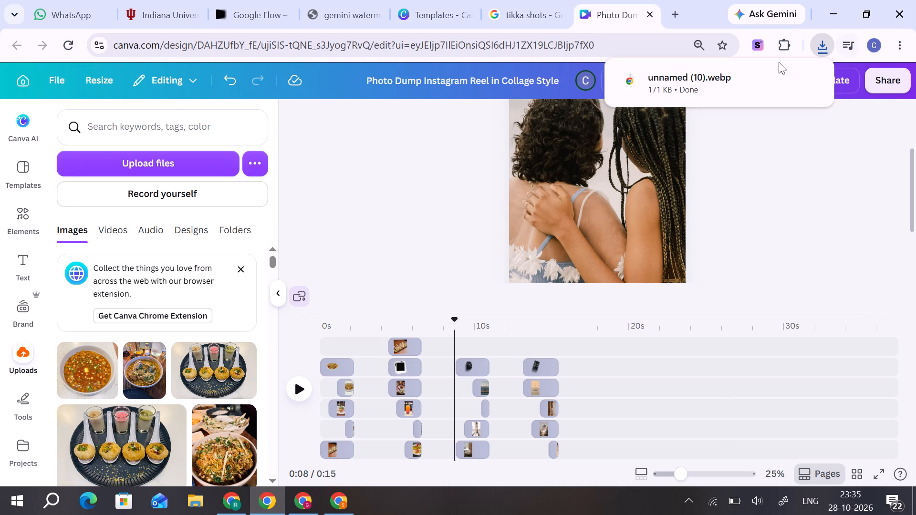
drag(671, 86, 208, 339)
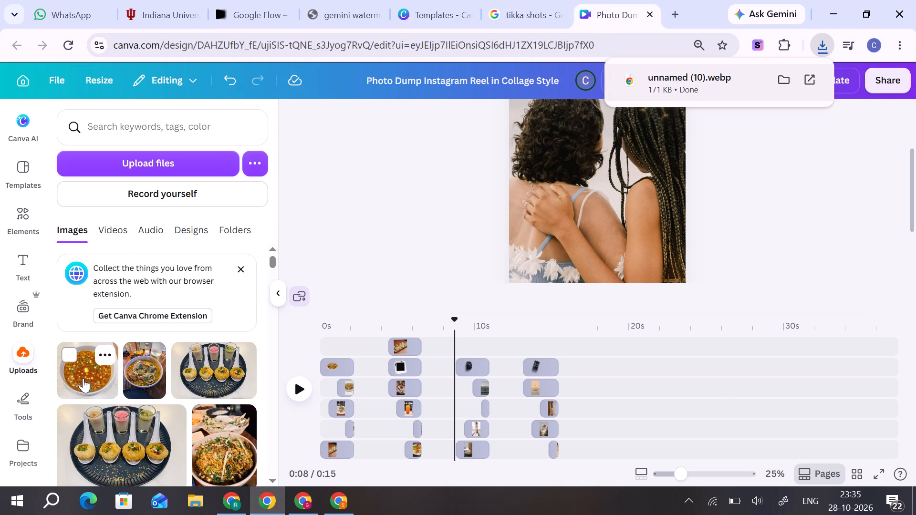
drag(81, 378, 529, 186)
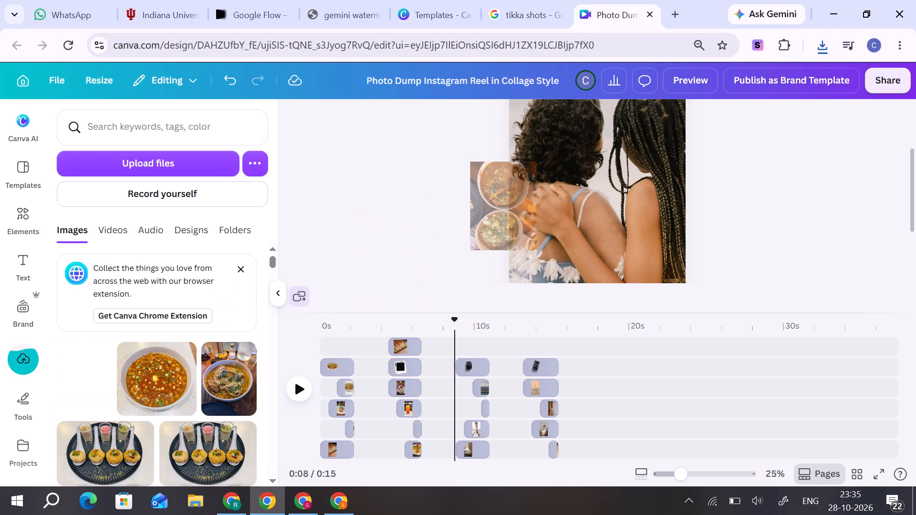
drag(529, 186, 518, 185)
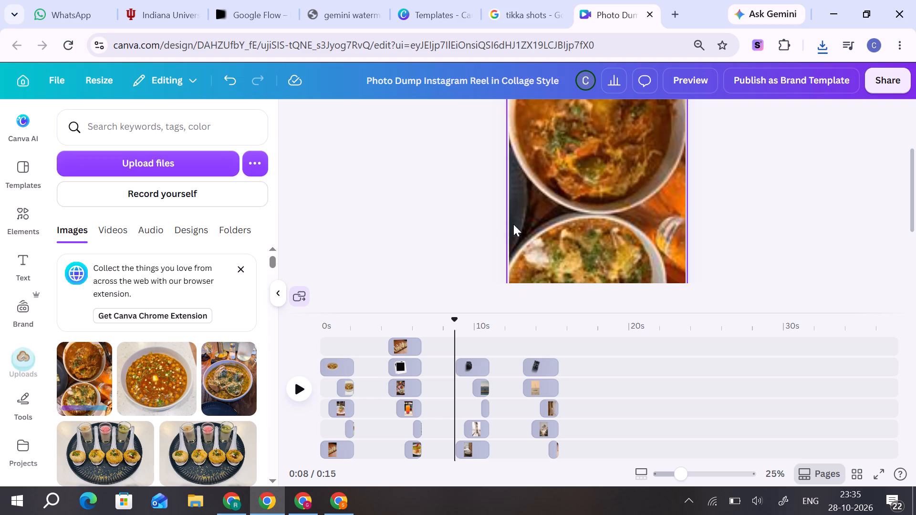
In the collage scene at about 10 s, replace the photo of the stacked books on the woven stool with the yellow curry bowl photo.
drag(456, 327, 462, 327)
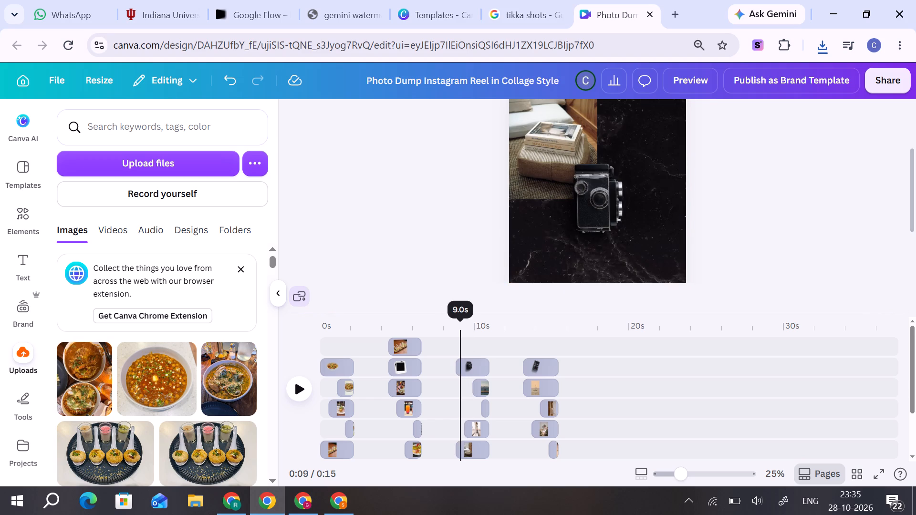
drag(462, 327, 480, 328)
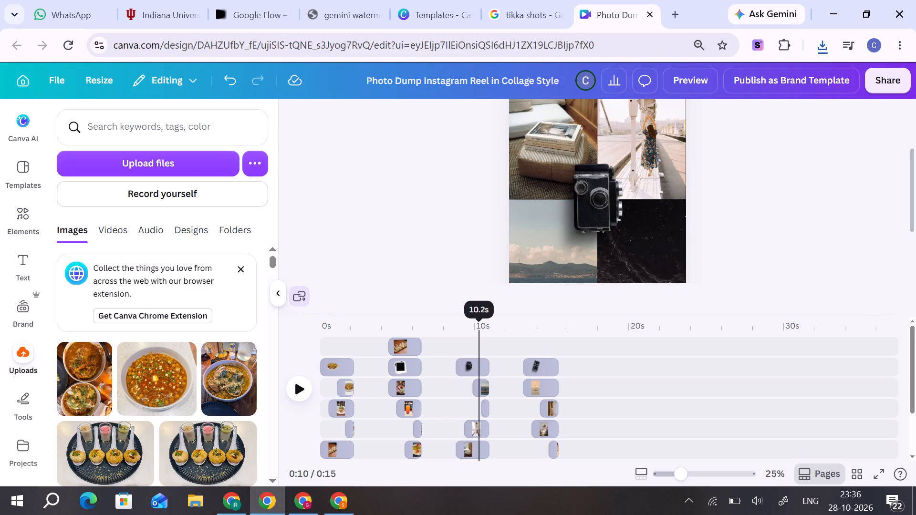
drag(480, 328, 483, 328)
click(572, 119)
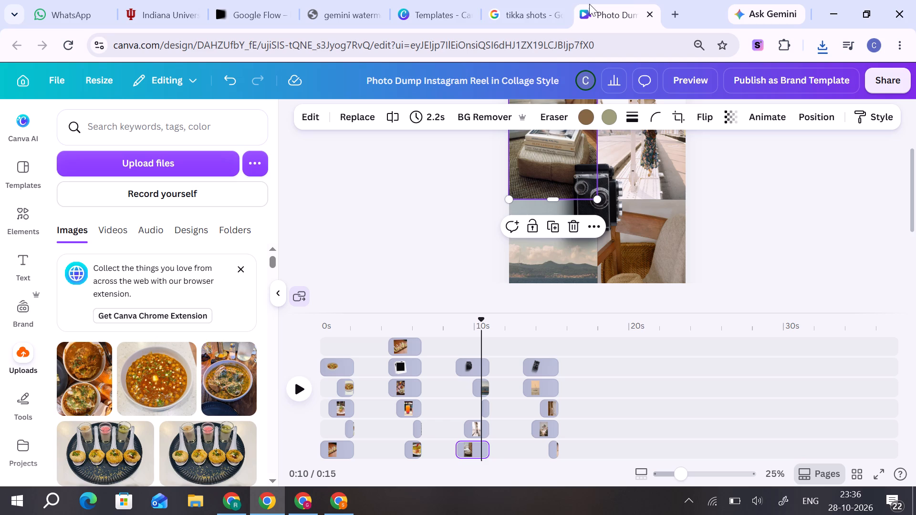
drag(238, 402, 514, 183)
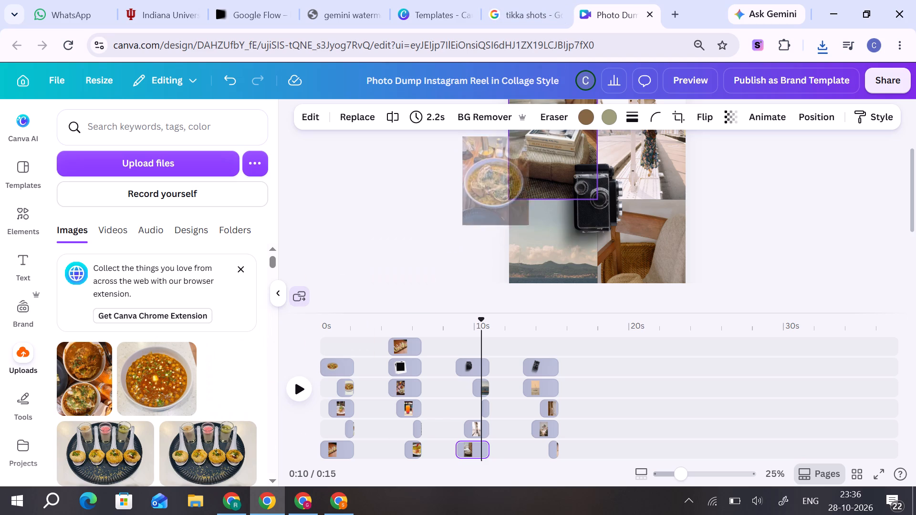
drag(514, 183, 520, 182)
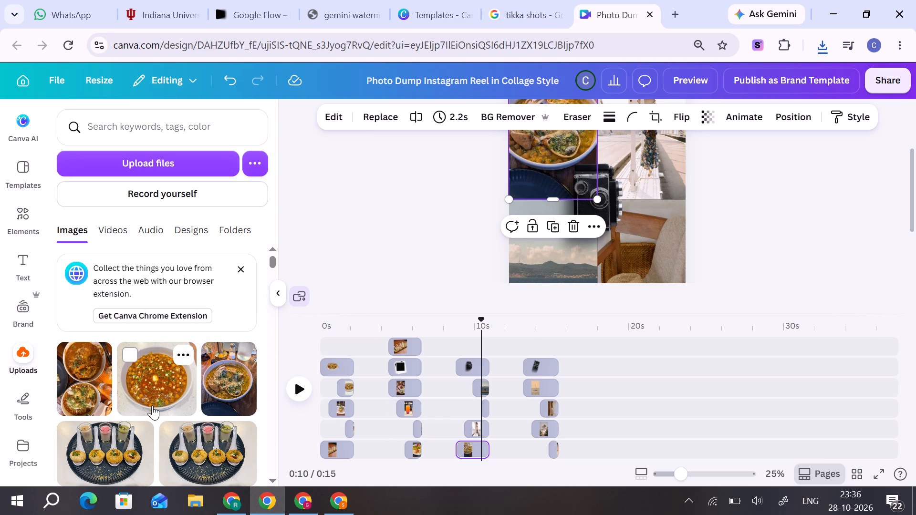
Replace the vintage camera in the collage's centre with the chickpea curry bowl photo and widen its frame to show the whole bowl.
drag(152, 405, 579, 204)
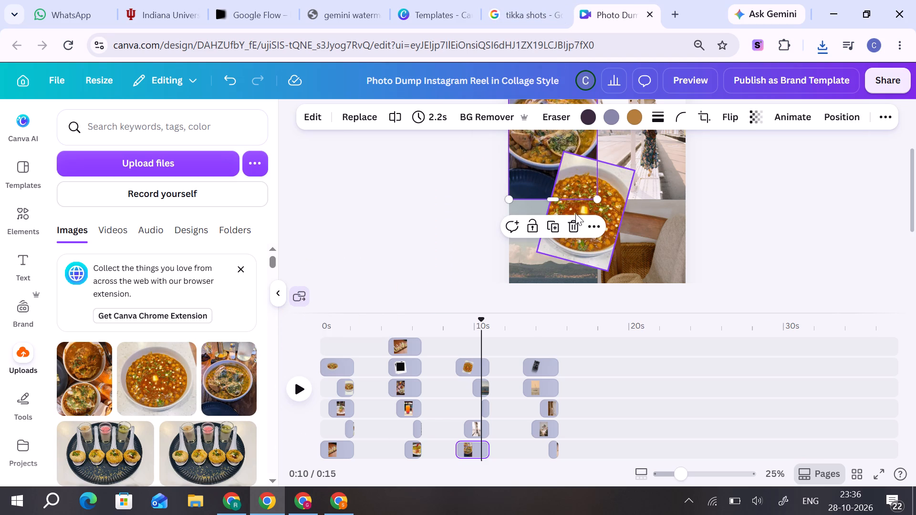
click(604, 205)
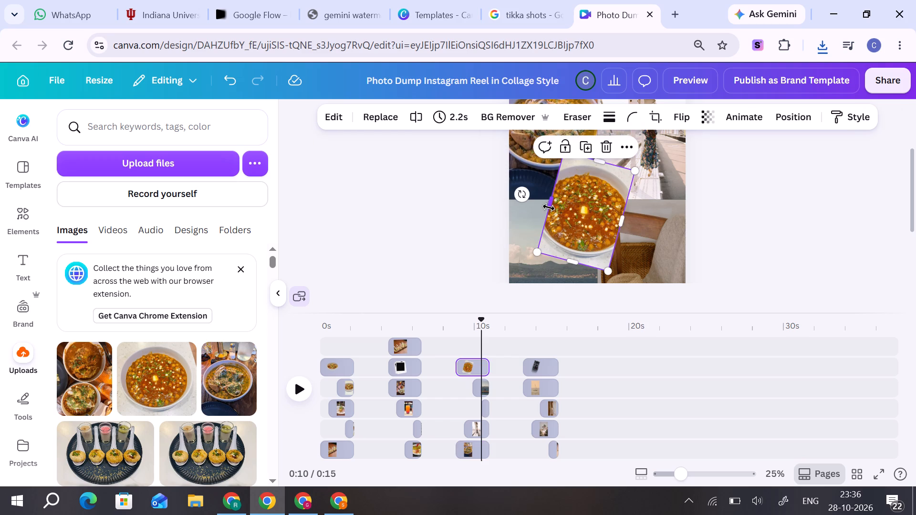
drag(548, 206, 531, 204)
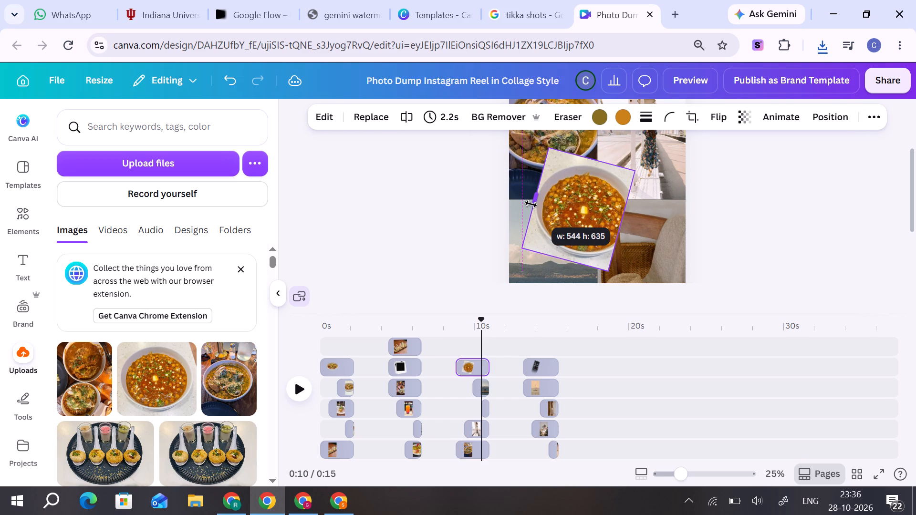
drag(626, 217, 637, 219)
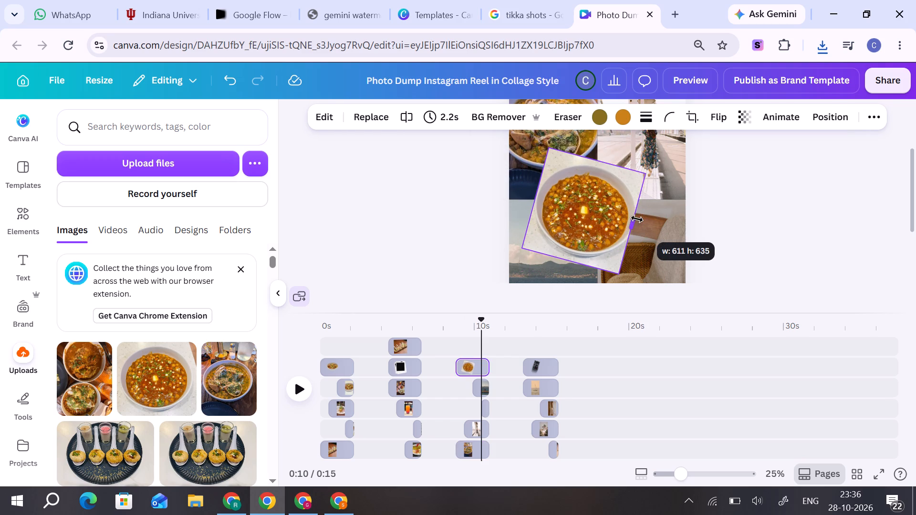
drag(637, 219, 644, 220)
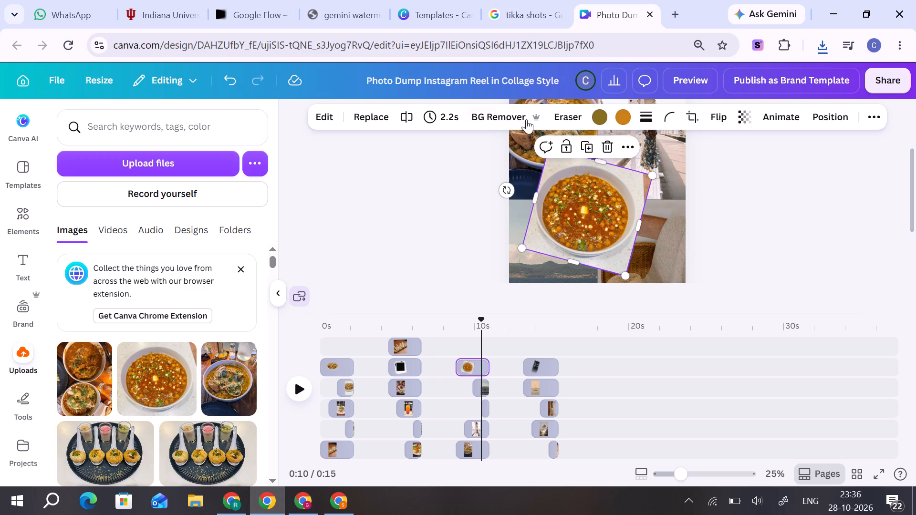
Remove the background from the central chickpea curry bowl and rotate it to nearly upright.
click(511, 113)
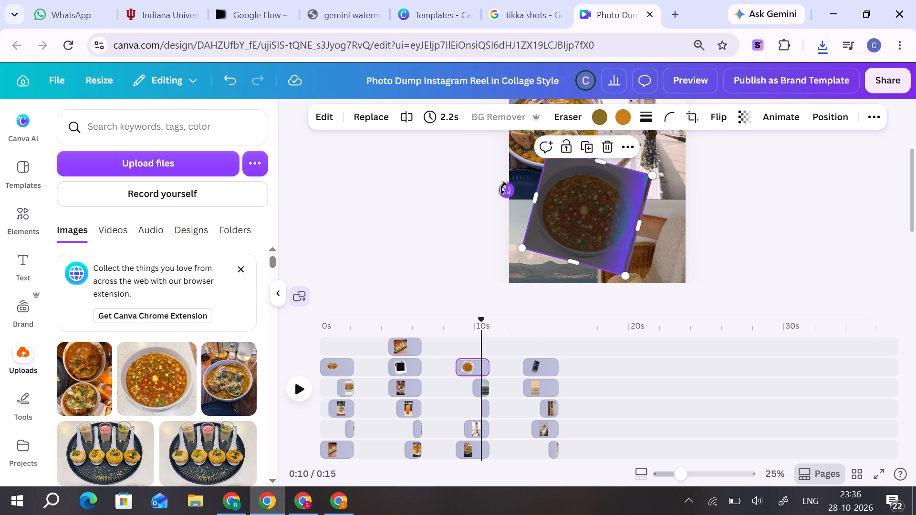
drag(503, 188, 516, 215)
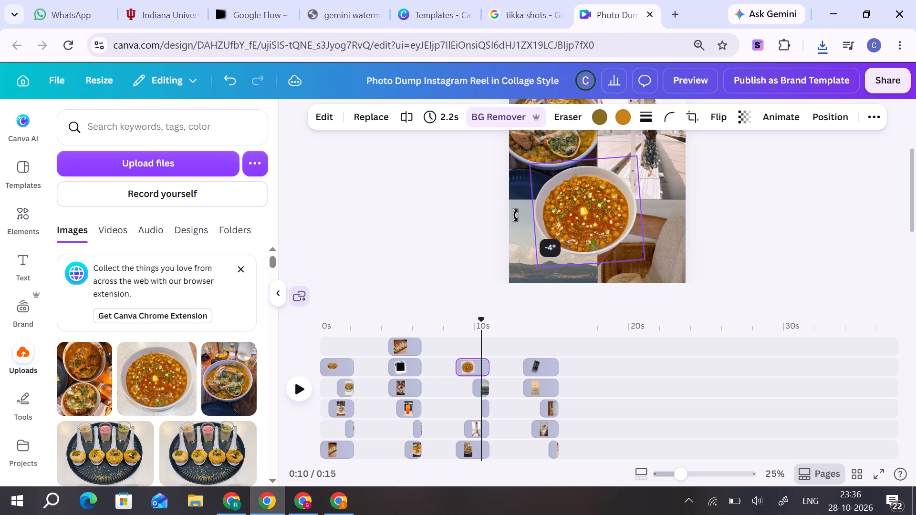
drag(516, 215, 508, 207)
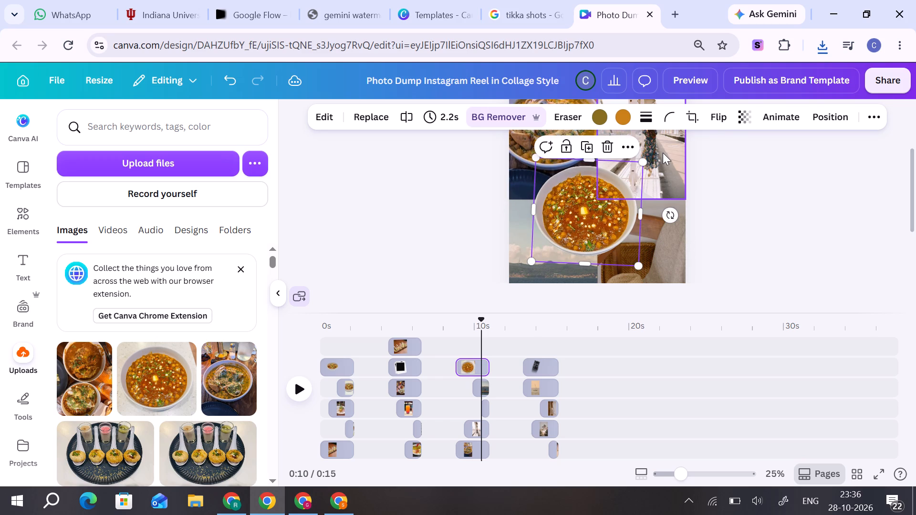
Replace the collage photo of the woman in the floral dress with the uploaded photo of filled puris on spoons on a black plate.
click(664, 153)
drag(215, 464, 462, 300)
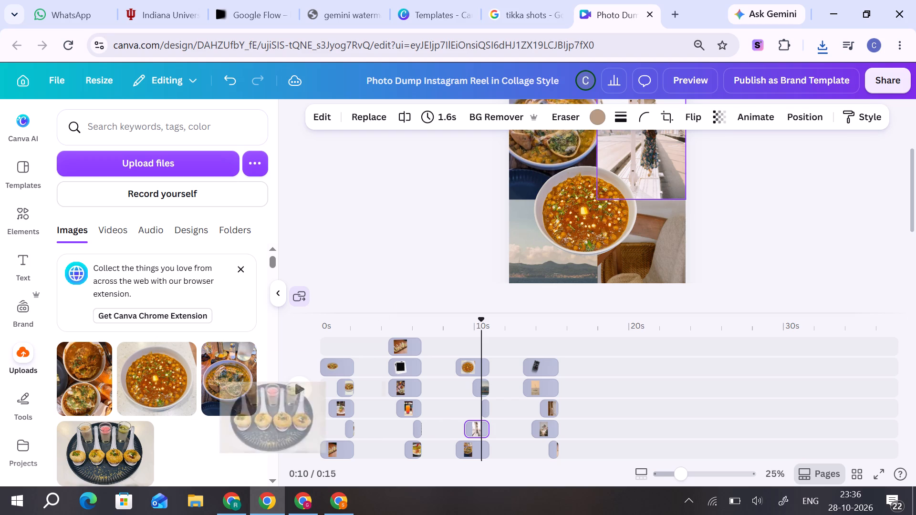
drag(462, 300, 652, 160)
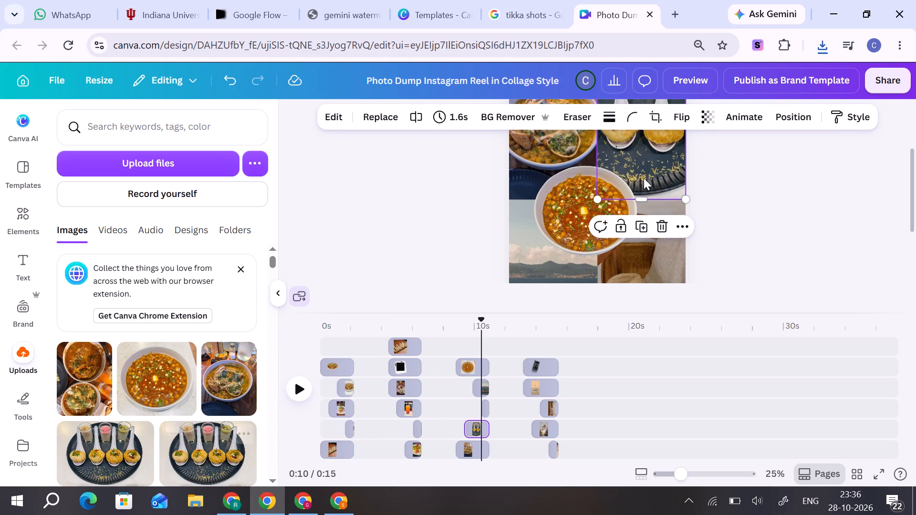
In the collage's lower half, replace the seaside couple with the yellow kebab plate photo and the straw hat with the shared food spread photo.
drag(911, 200, 915, 232)
click(578, 233)
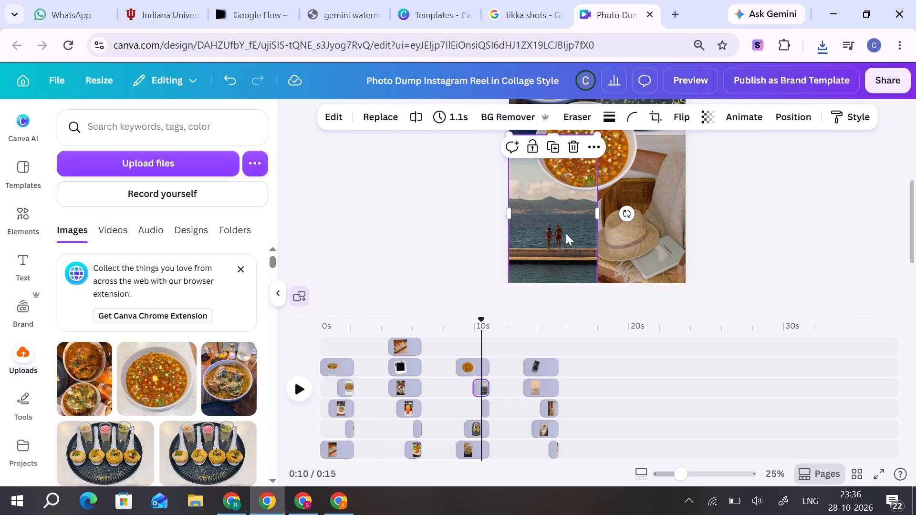
scroll(115, 437, down, 1)
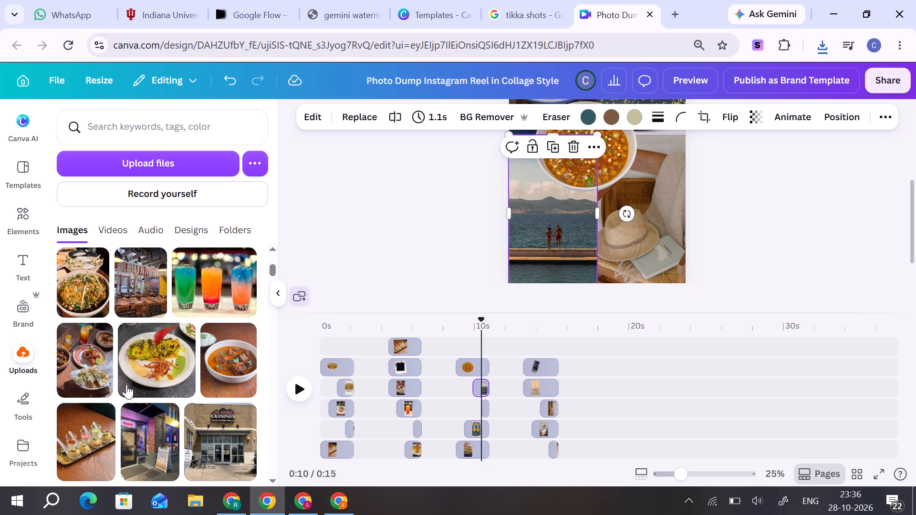
drag(151, 379, 515, 236)
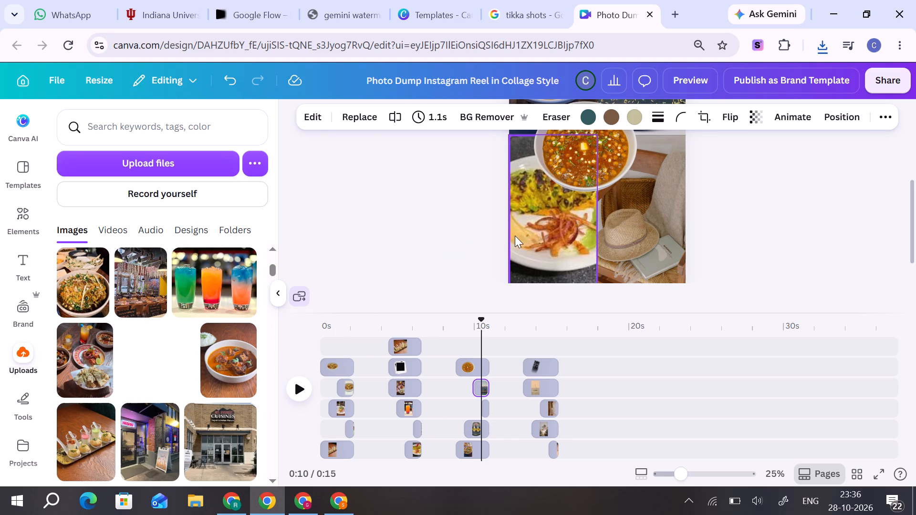
drag(83, 378, 621, 231)
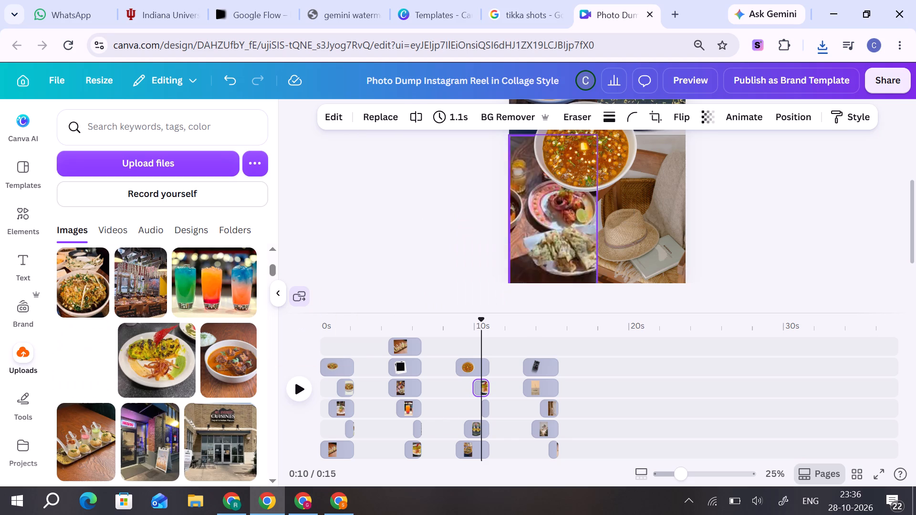
drag(621, 231, 621, 231)
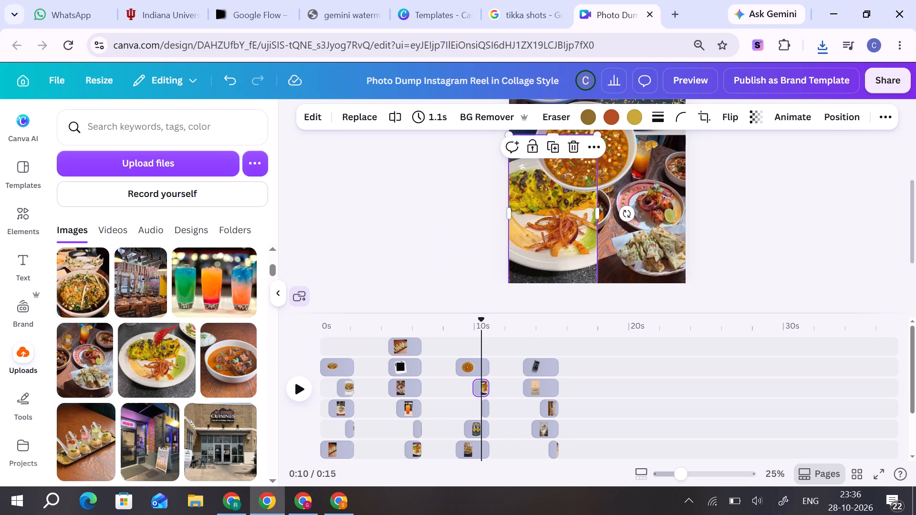
For the palm tree scene at about 11 s, save the Tikka Shots listing's "Beef curry and butter chicken" photo.
drag(480, 328, 492, 329)
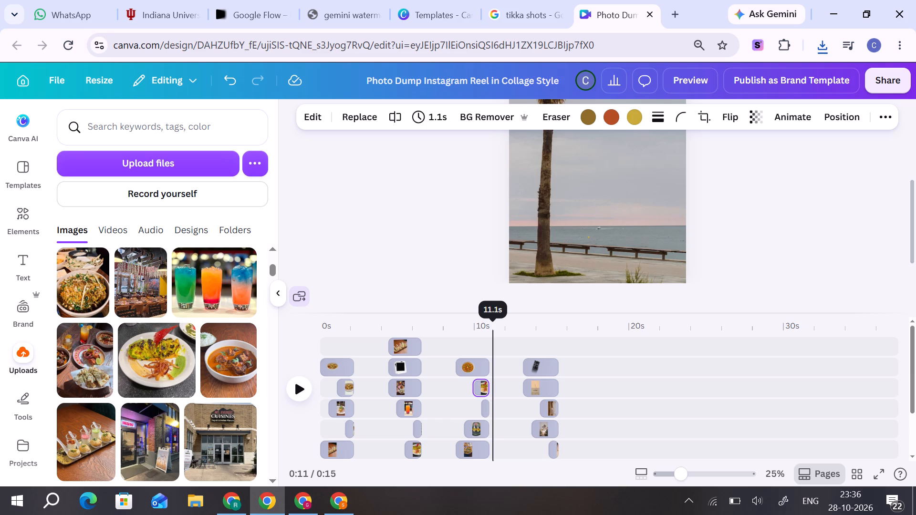
drag(492, 329, 492, 335)
click(537, 238)
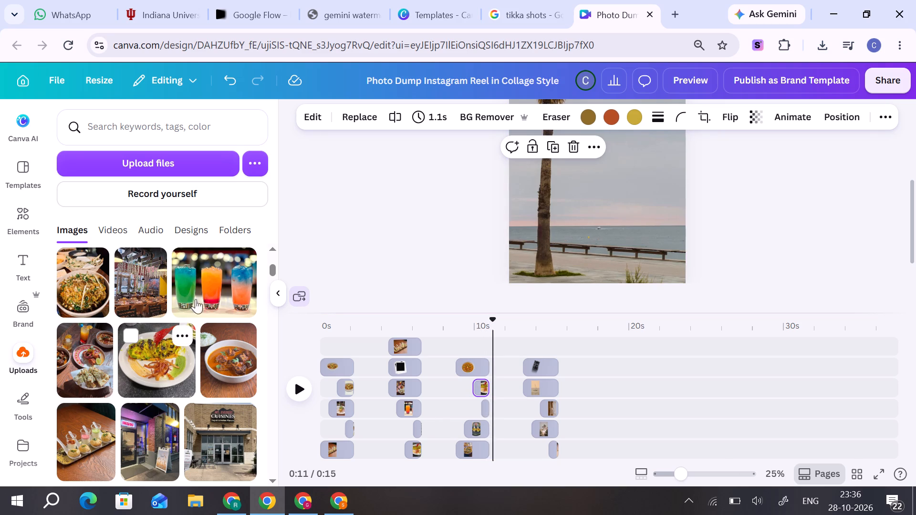
click(530, 10)
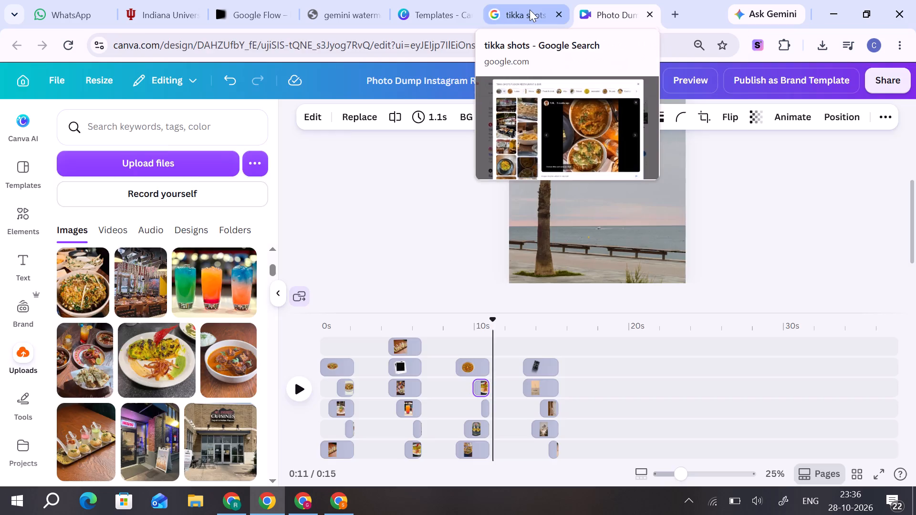
scroll(279, 335, down, 1)
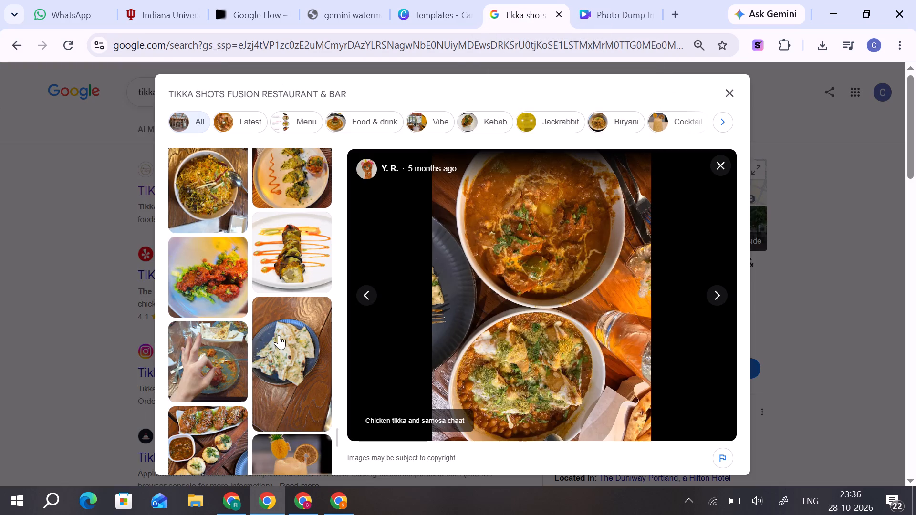
scroll(213, 367, down, 1)
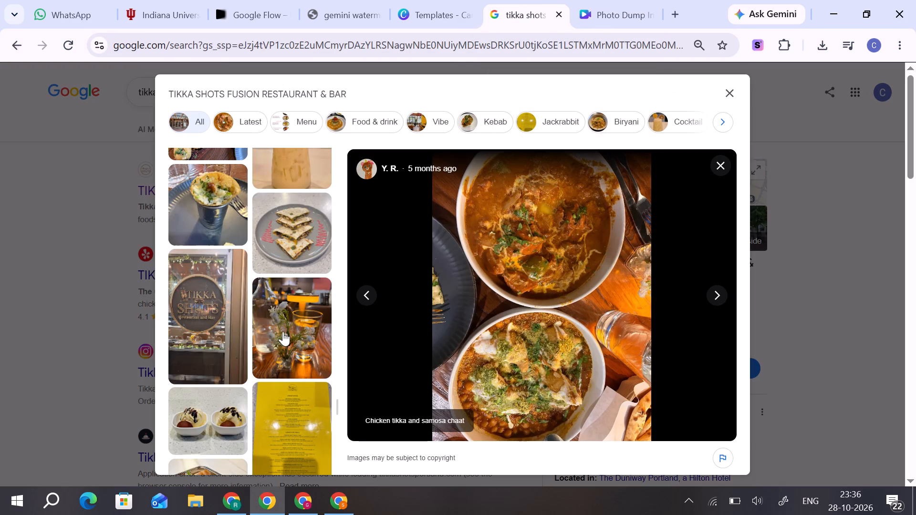
scroll(298, 341, down, 1)
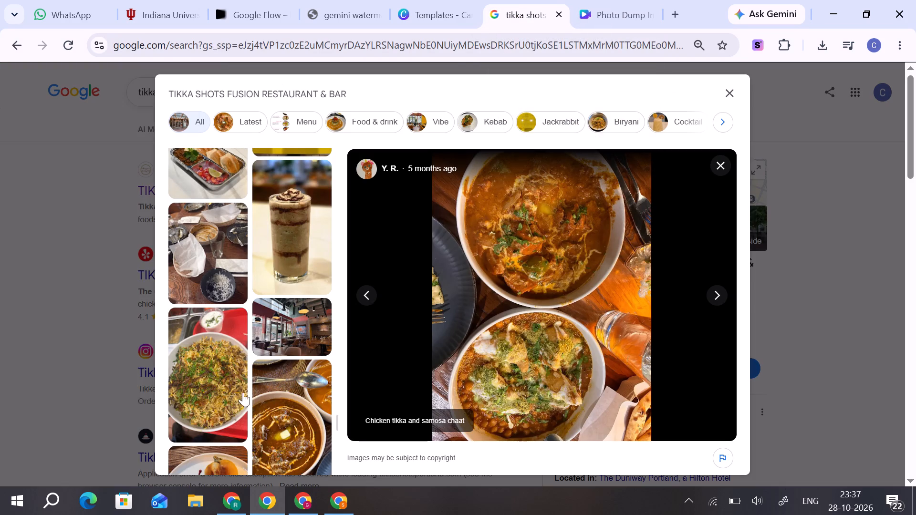
click(291, 412)
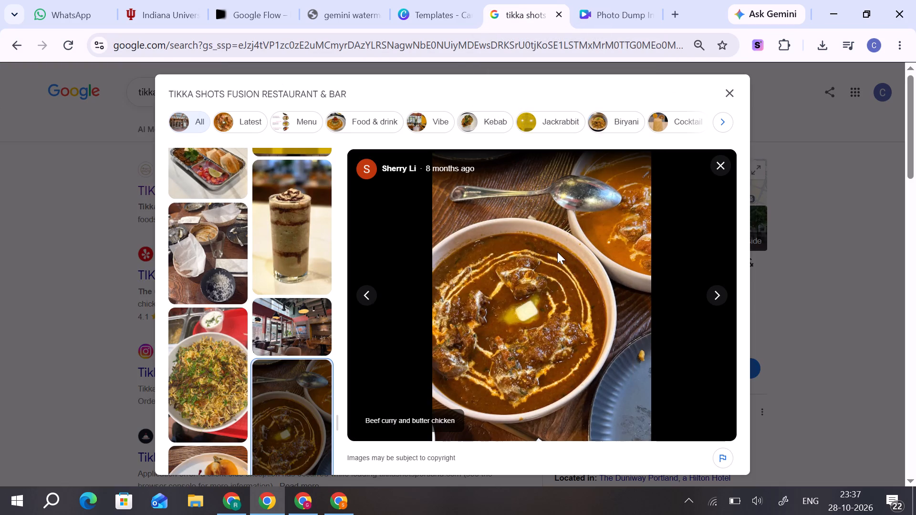
right_click(557, 252)
click(599, 290)
click(501, 378)
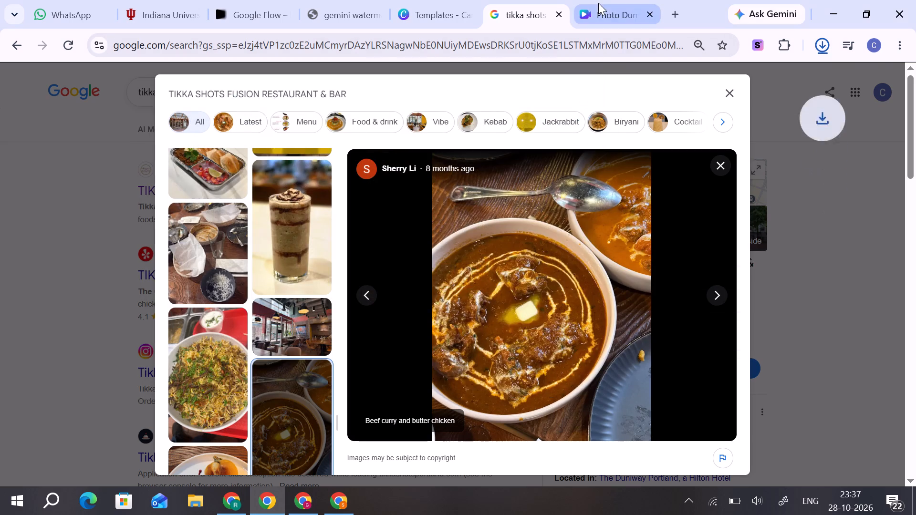
Upload the newly saved beef curry photo to the Canva design and replace the palm tree scene at about 11 s with it.
click(602, 0)
click(825, 47)
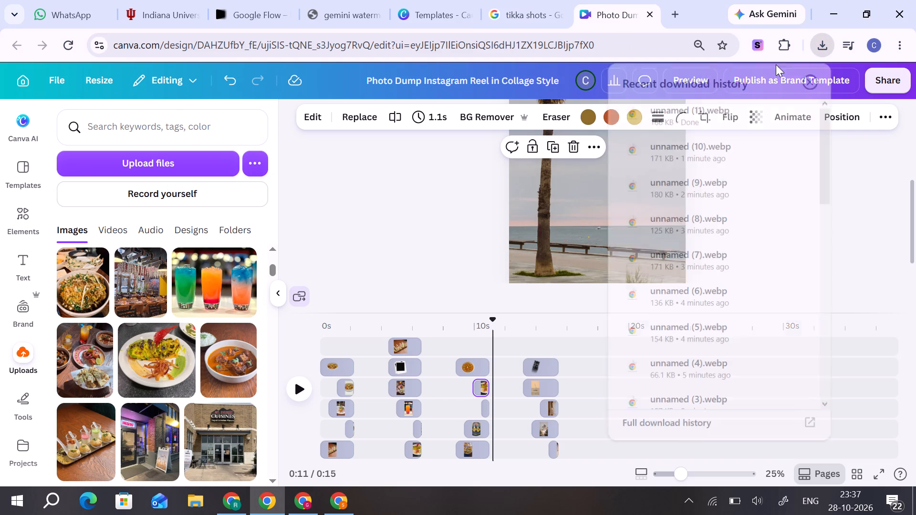
drag(658, 116, 160, 327)
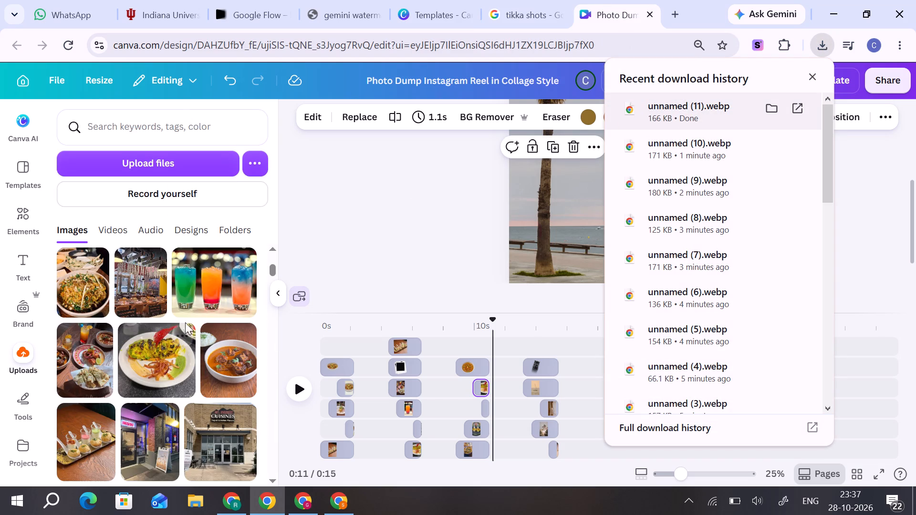
scroll(187, 322, up, 4)
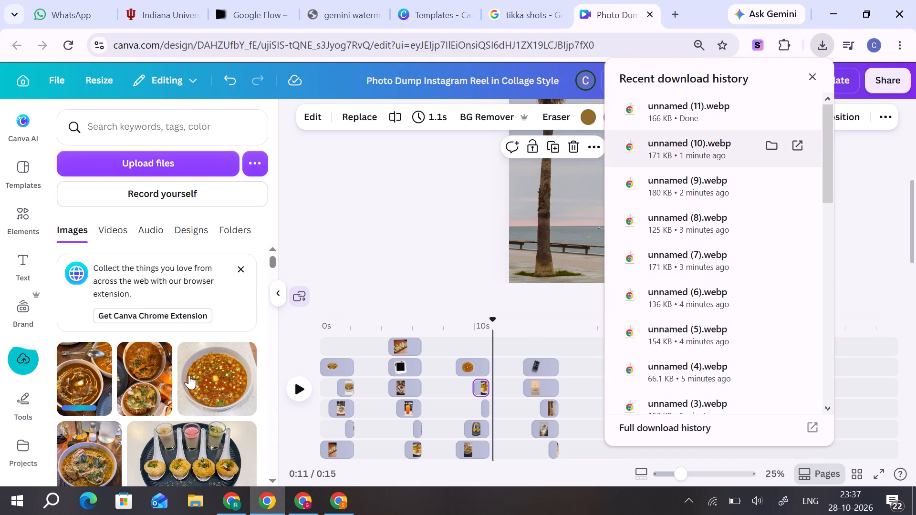
drag(88, 391, 527, 221)
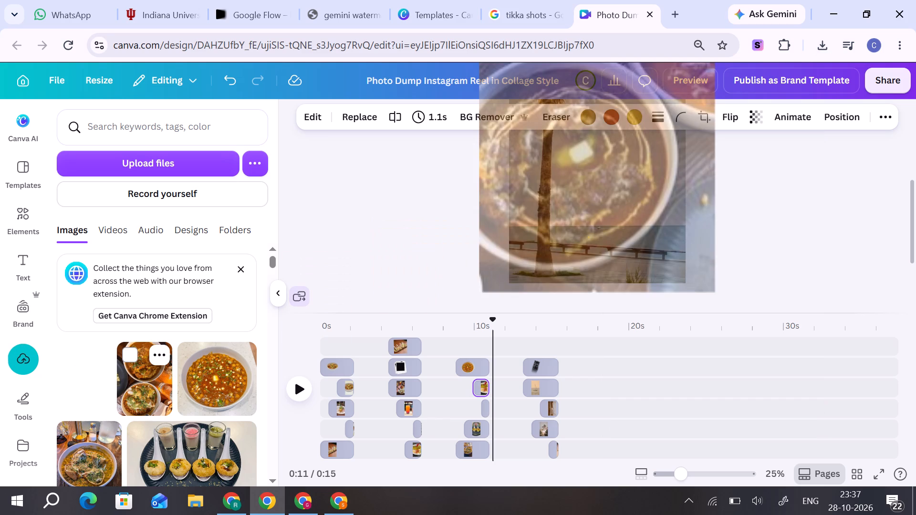
drag(527, 221, 512, 219)
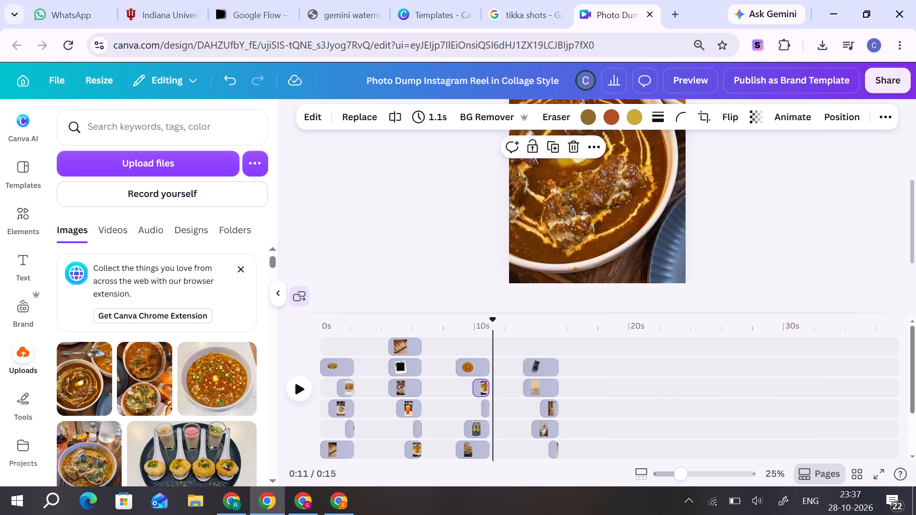
Replace the following full-frame scene of sunglasses and oranges with the uploaded photo of the noodle bowl topped with herbs and peanuts.
drag(495, 330, 504, 331)
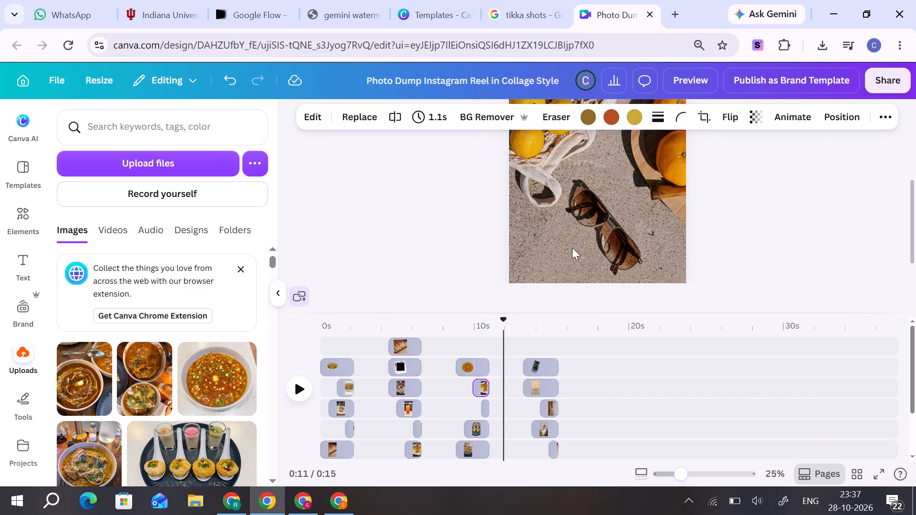
click(575, 237)
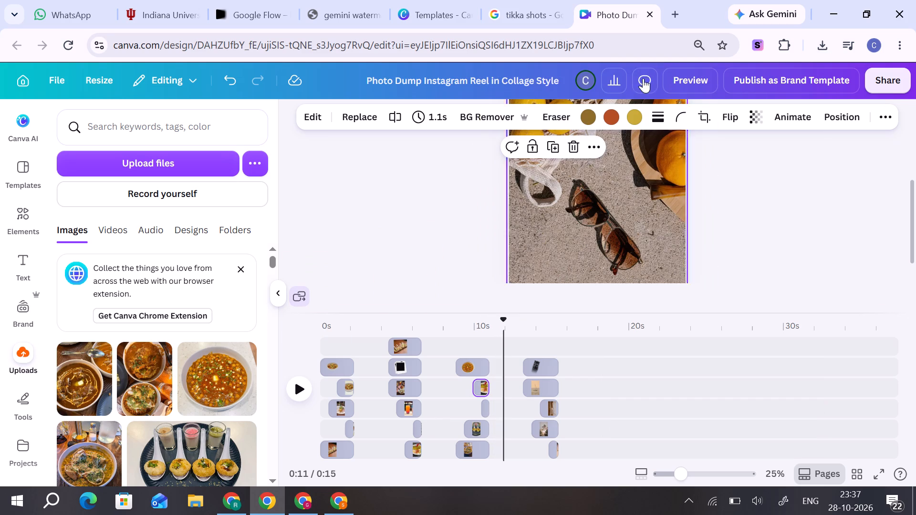
scroll(204, 468, down, 1)
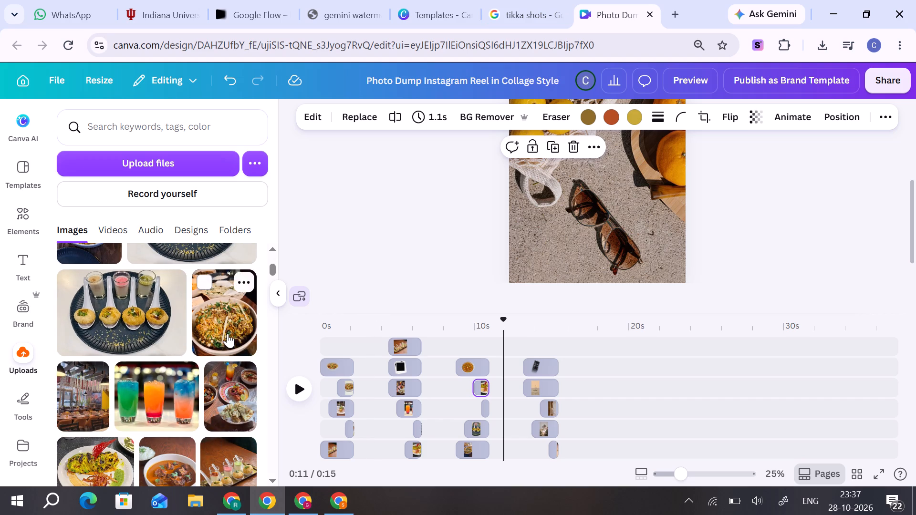
drag(228, 333, 522, 211)
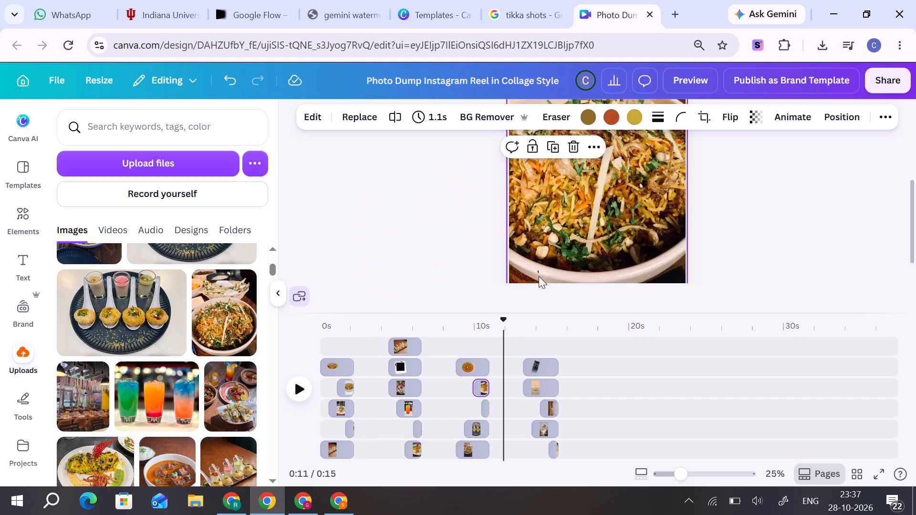
Bring up the full-frame scene of the woman's legs by the pool at about 12 s.
drag(506, 326, 516, 328)
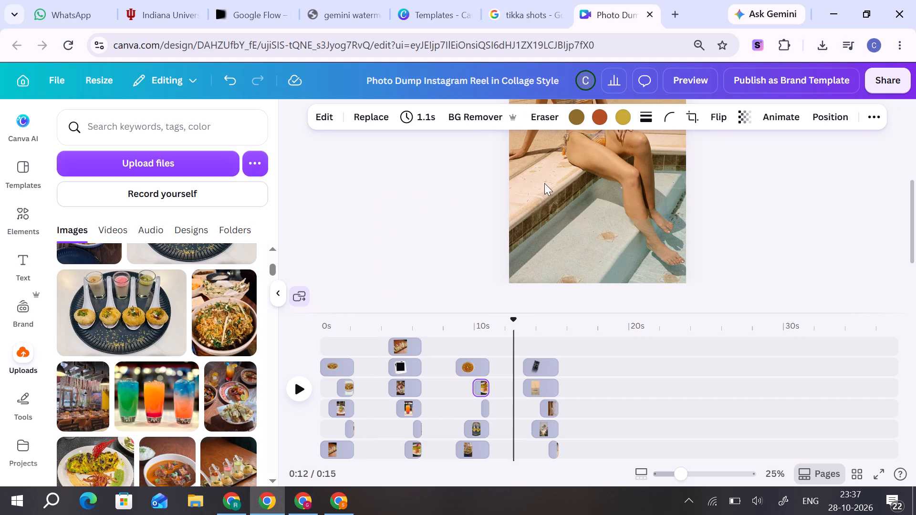
For the poolside scene at about 12 s, save the Tikka Shots listing's photo of green kebabs with red sauce stripes on a white plate.
click(544, 183)
scroll(162, 454, down, 1)
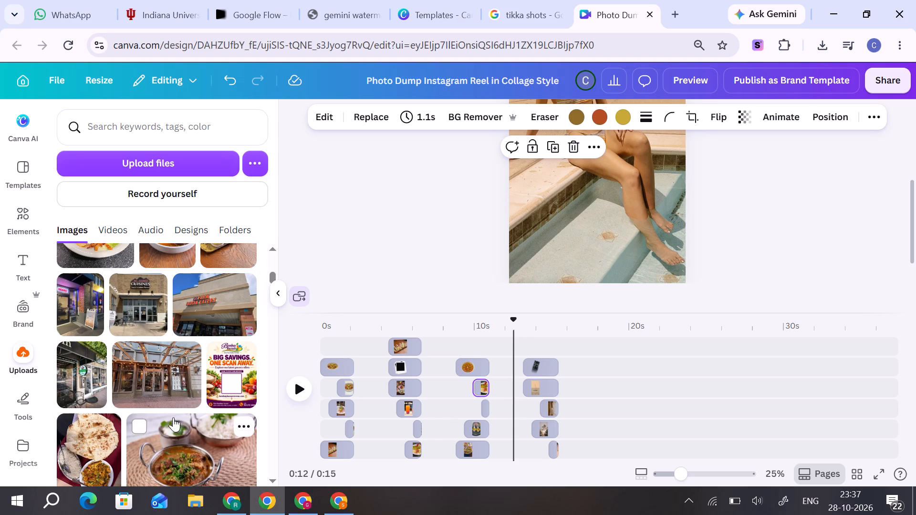
scroll(183, 346, up, 1)
scroll(183, 371, down, 2)
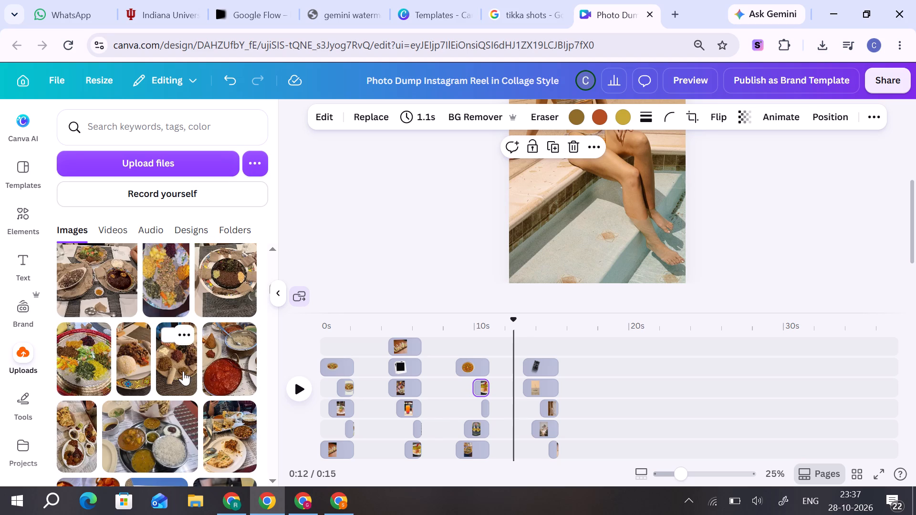
scroll(183, 371, up, 3)
click(527, 0)
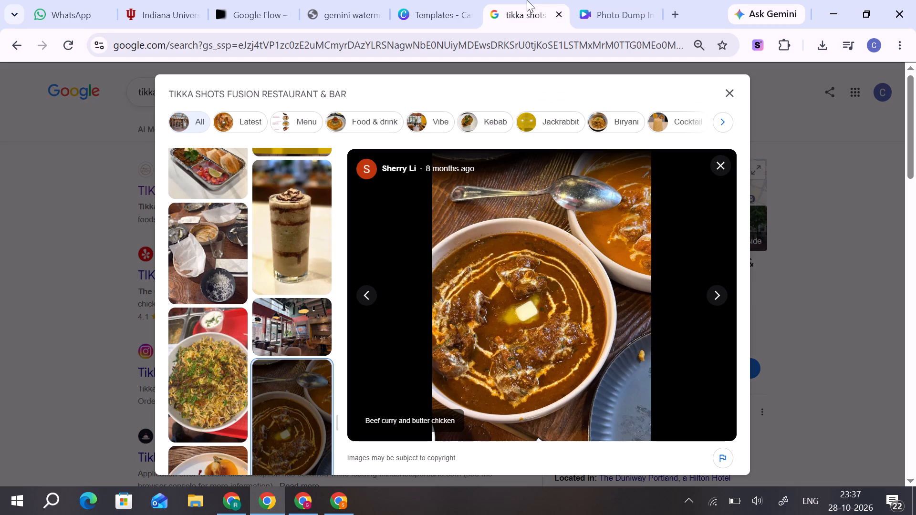
scroll(219, 325, down, 1)
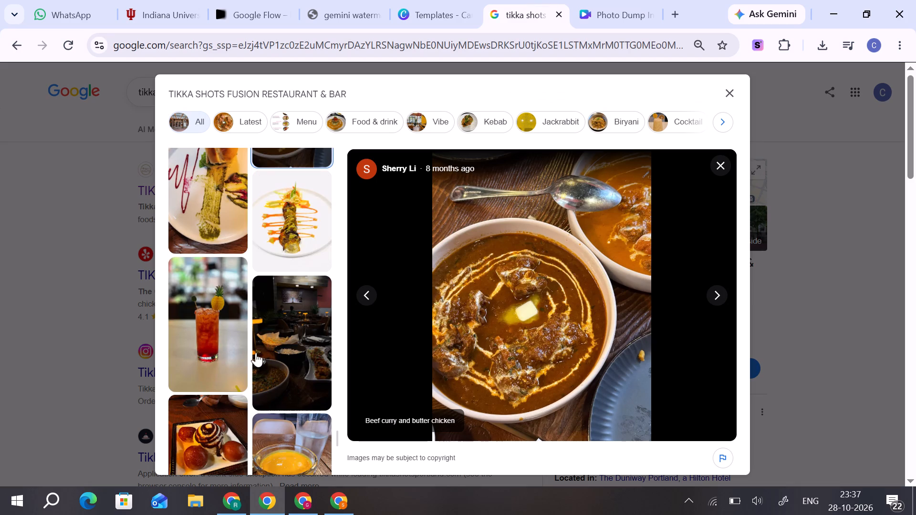
scroll(253, 352, down, 3)
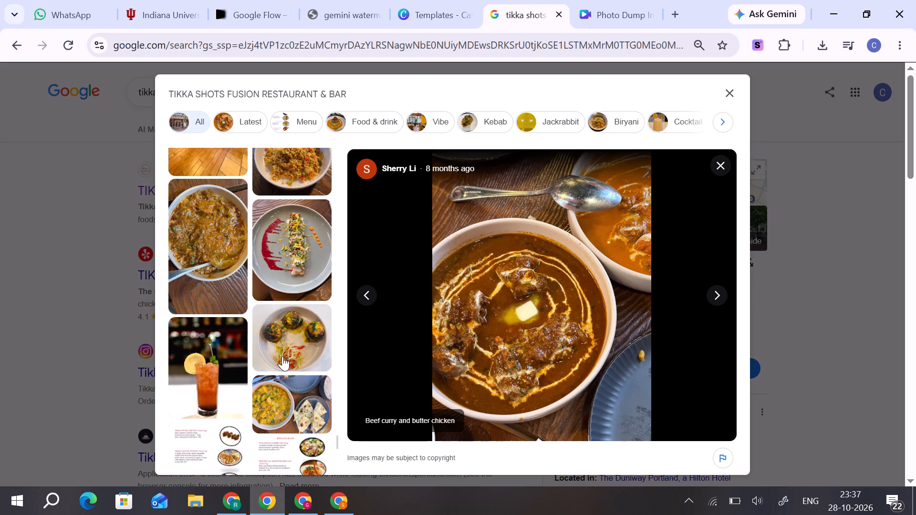
scroll(282, 356, down, 1)
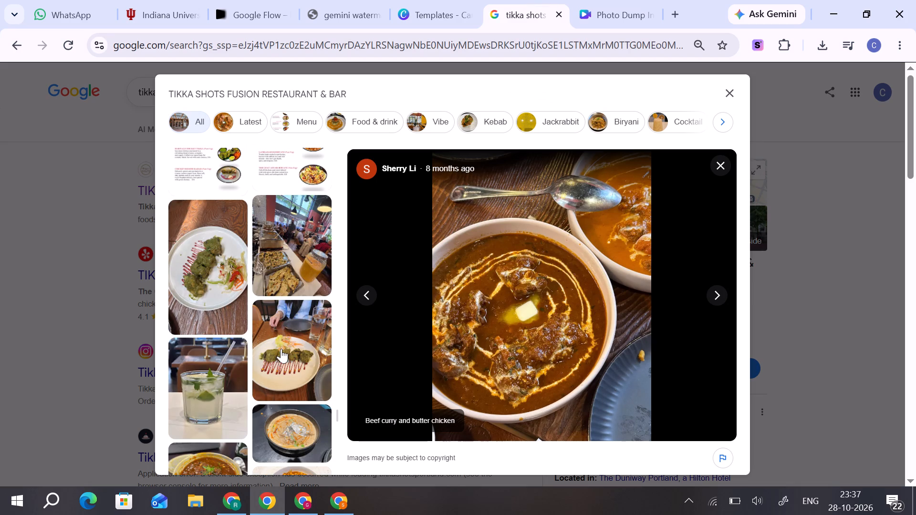
click(281, 349)
right_click(578, 234)
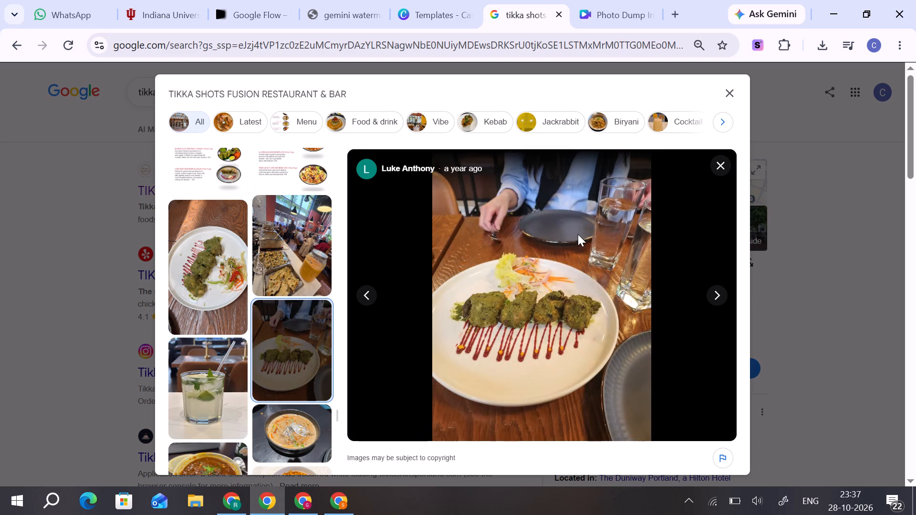
click(616, 270)
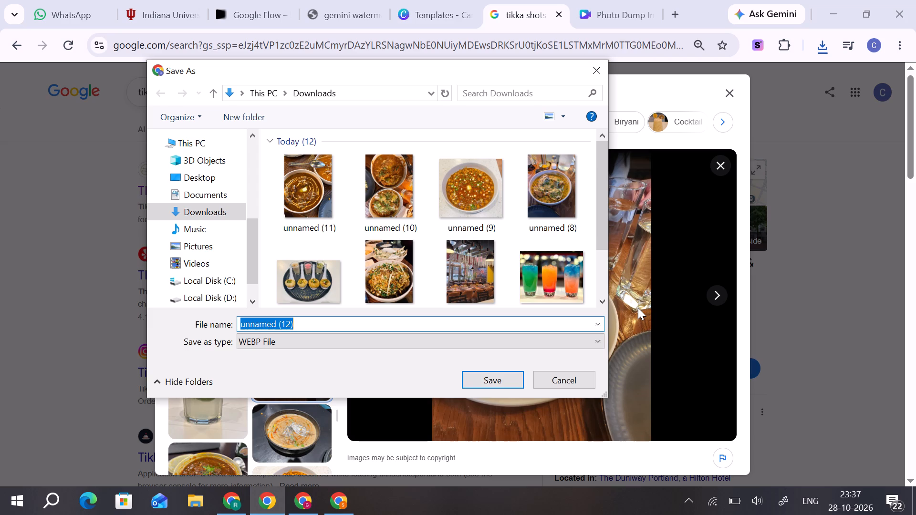
click(483, 382)
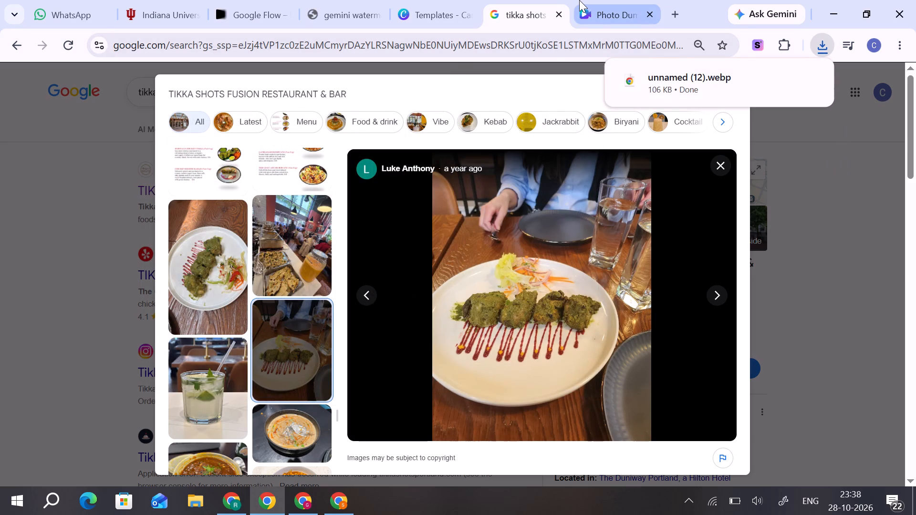
Upload the saved green kebab photo, unnamed (12).webp, to the reel's image uploads.
click(594, 5)
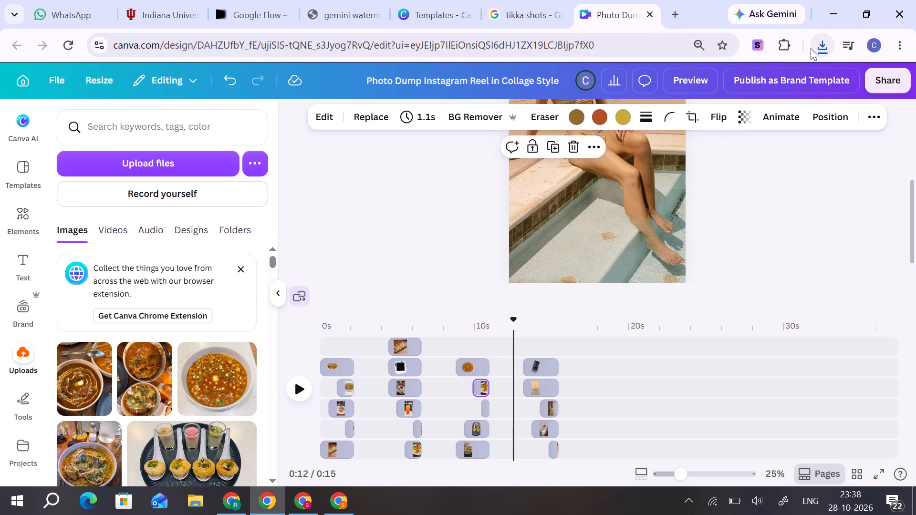
click(824, 44)
drag(680, 107, 140, 344)
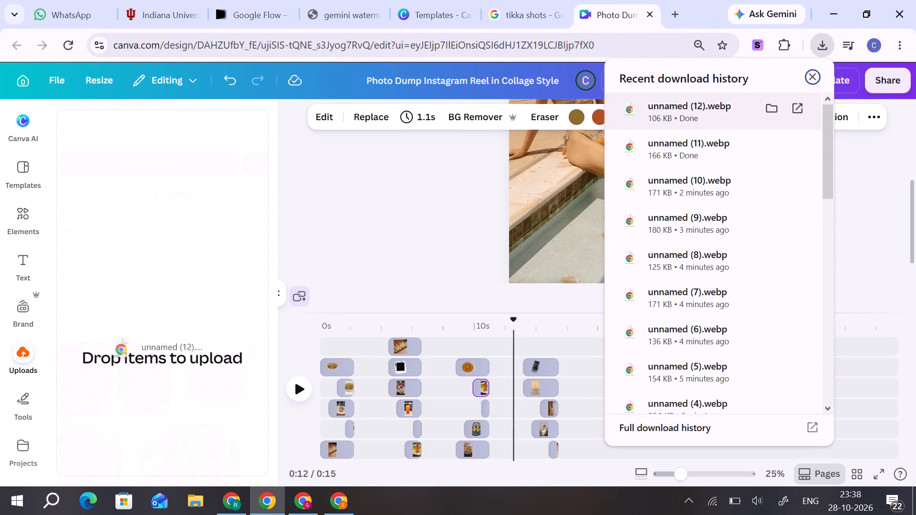
drag(140, 344, 140, 349)
scroll(177, 396, up, 2)
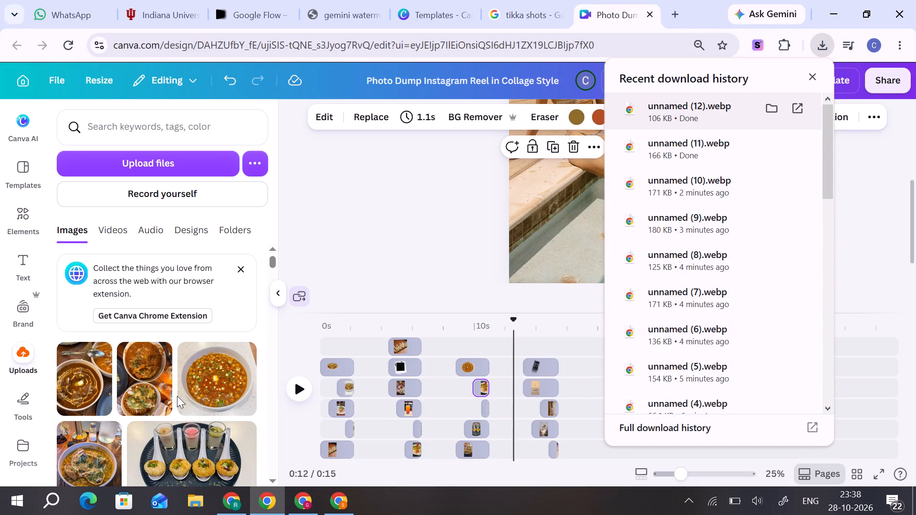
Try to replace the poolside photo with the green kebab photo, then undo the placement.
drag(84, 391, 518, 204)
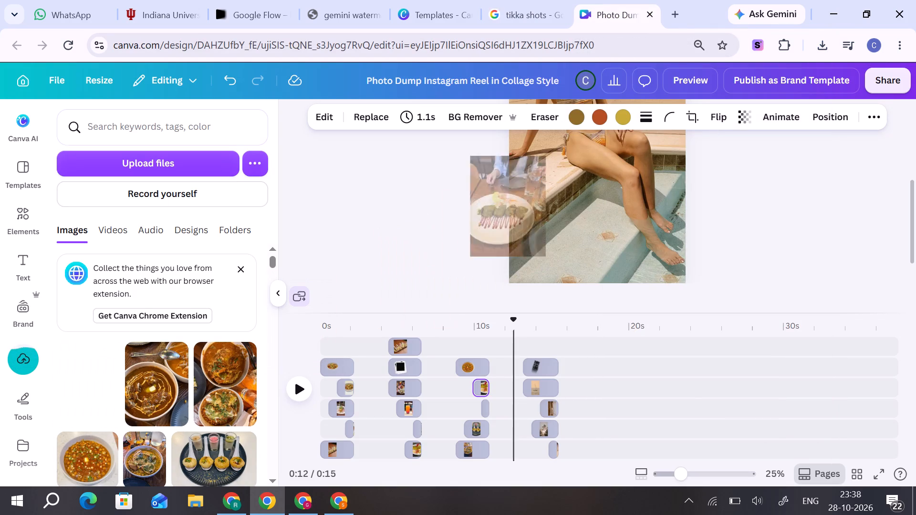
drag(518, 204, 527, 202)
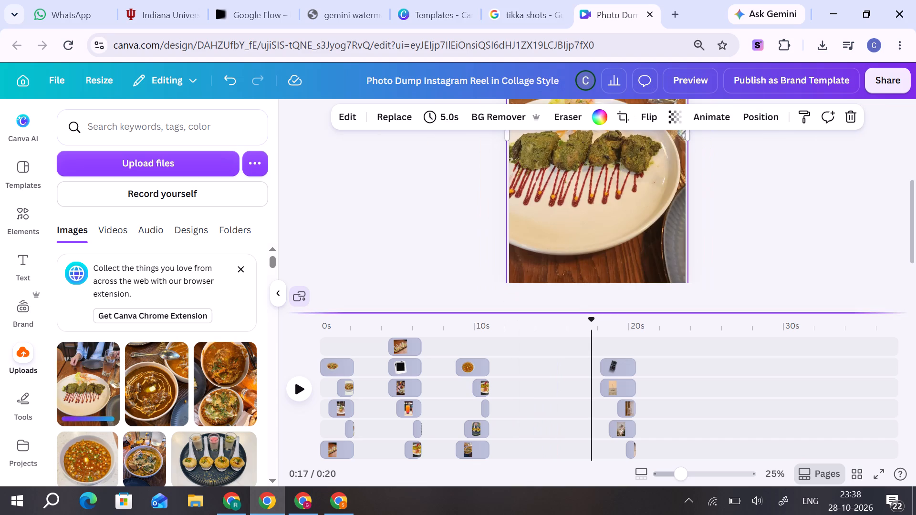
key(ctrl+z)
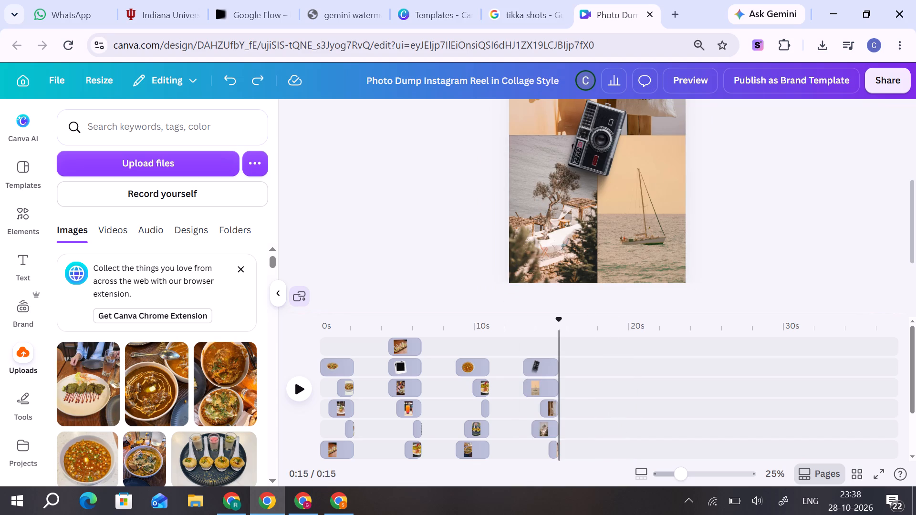
Replace the full-frame poolside photo at about 12.3 s with the uploaded green kebab plate photo.
drag(560, 327, 517, 333)
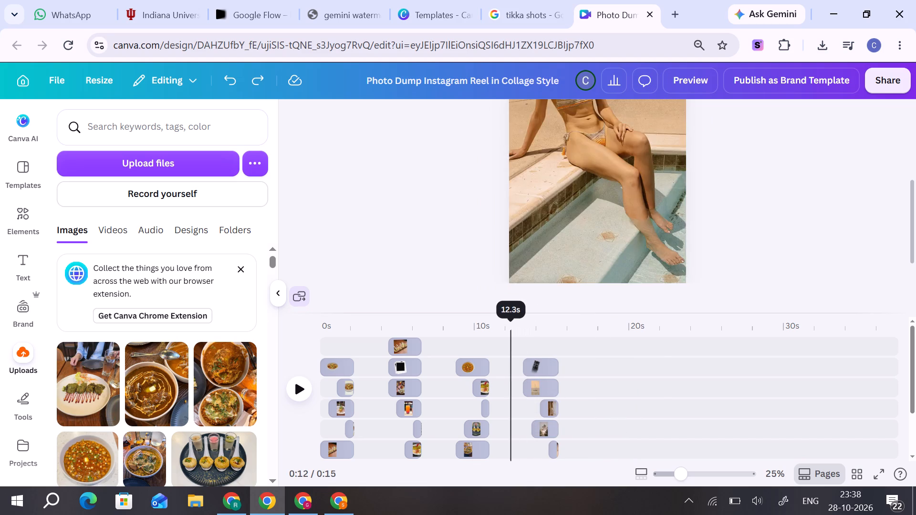
drag(517, 333, 511, 337)
click(531, 182)
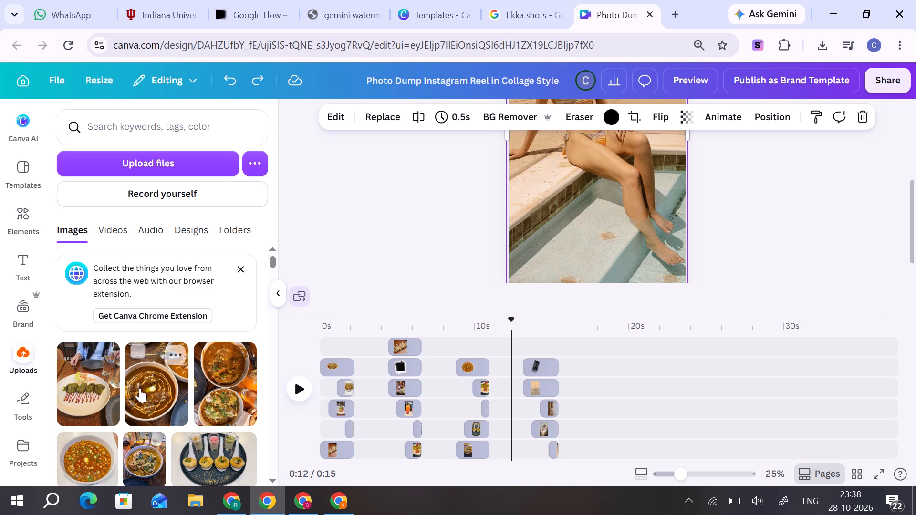
drag(66, 400, 518, 215)
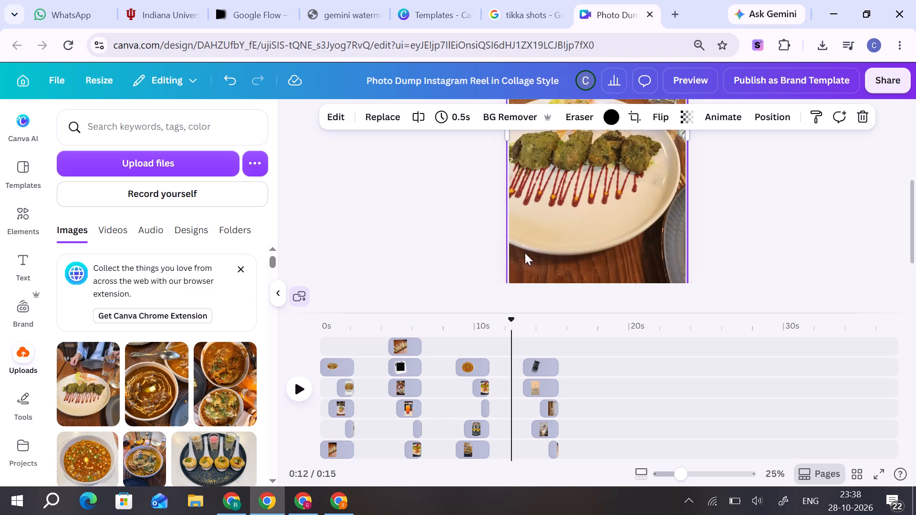
For the hand-shadow-on-fabric scene after the kebab plate, save the Tikka Shots listing's photo of two lime-garnished green drinks.
drag(512, 323, 519, 324)
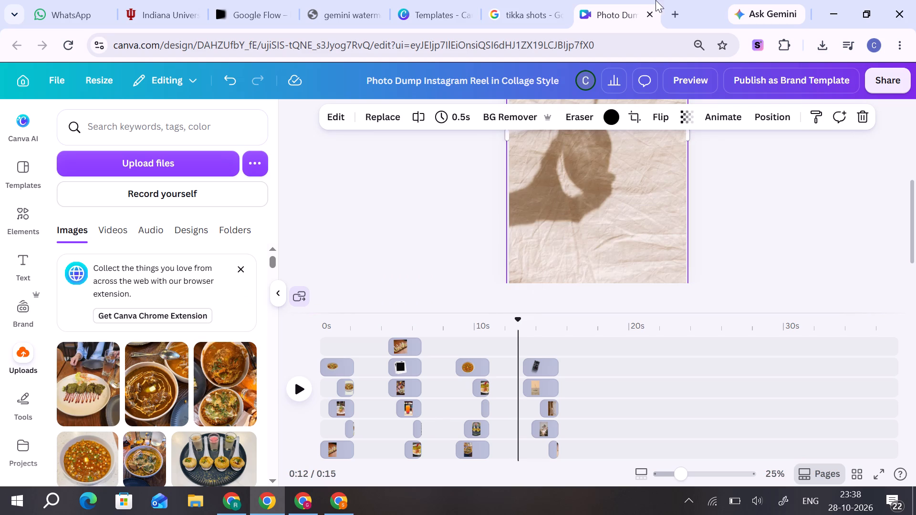
click(522, 0)
scroll(225, 319, down, 1)
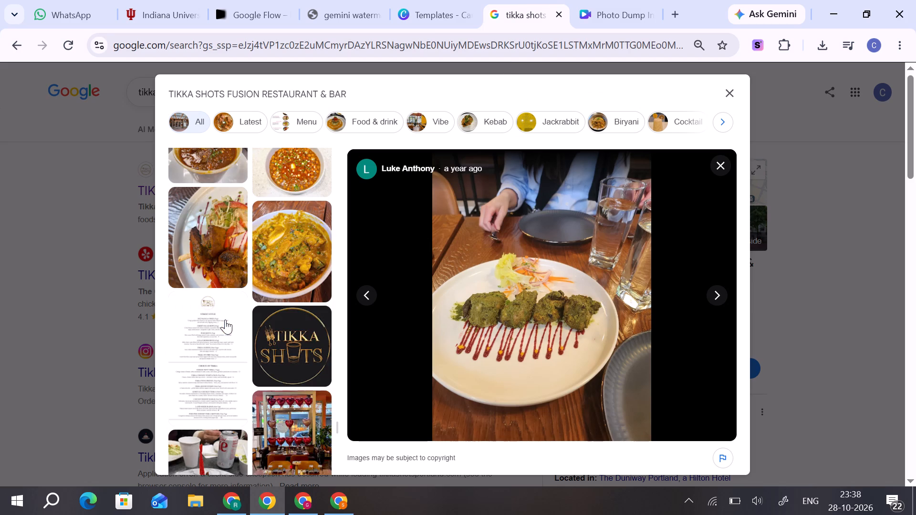
scroll(272, 329, down, 2)
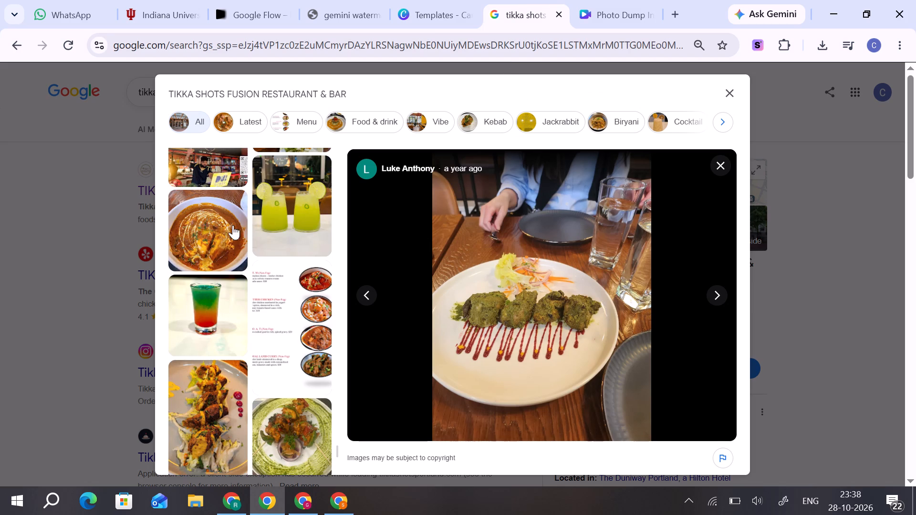
click(306, 215)
right_click(539, 226)
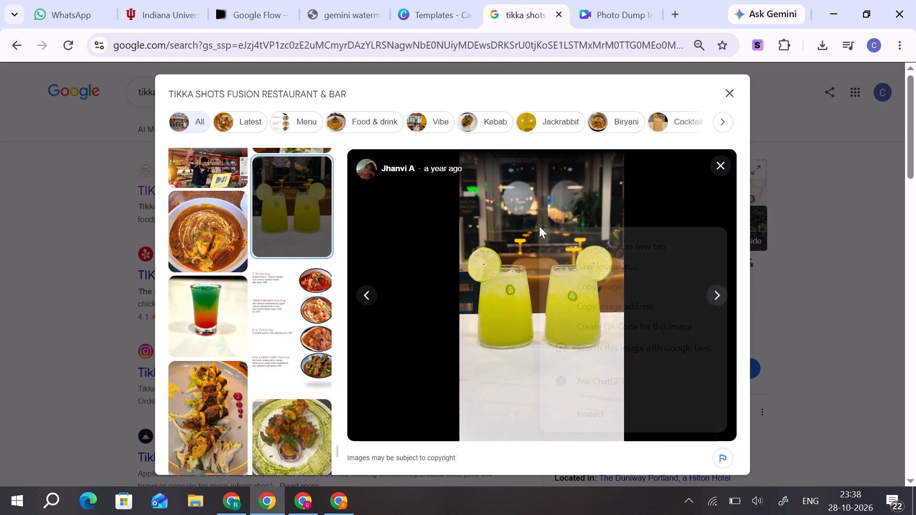
click(588, 270)
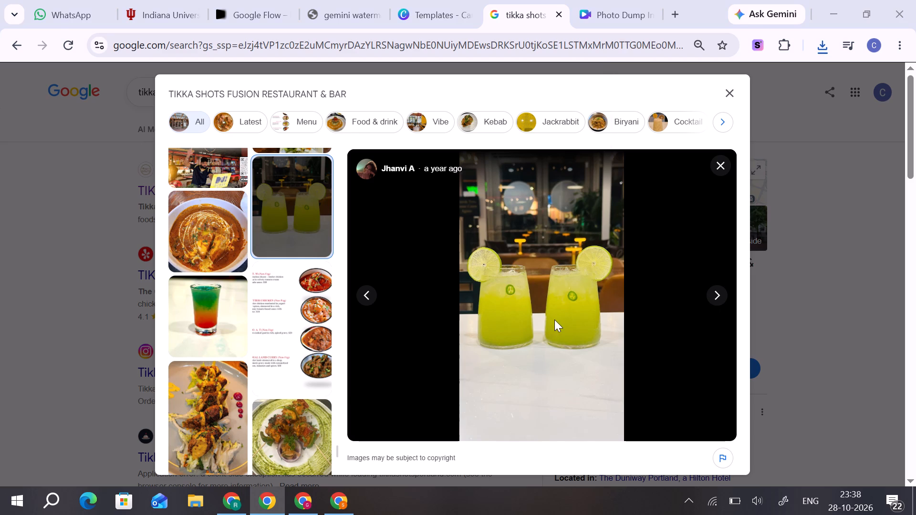
click(498, 383)
Upload unnamed (13).webp and replace the full-frame hand-shadow photo with this picture of two green drinks.
click(581, 0)
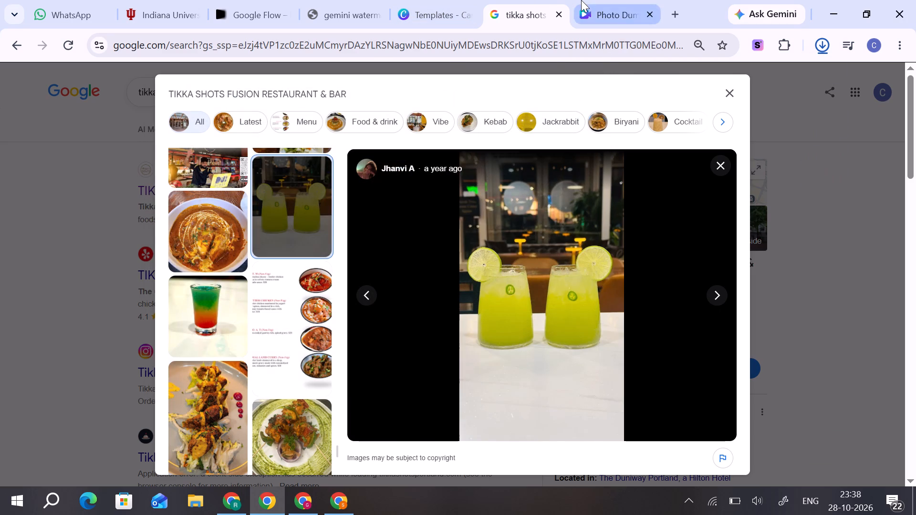
drag(702, 91, 346, 216)
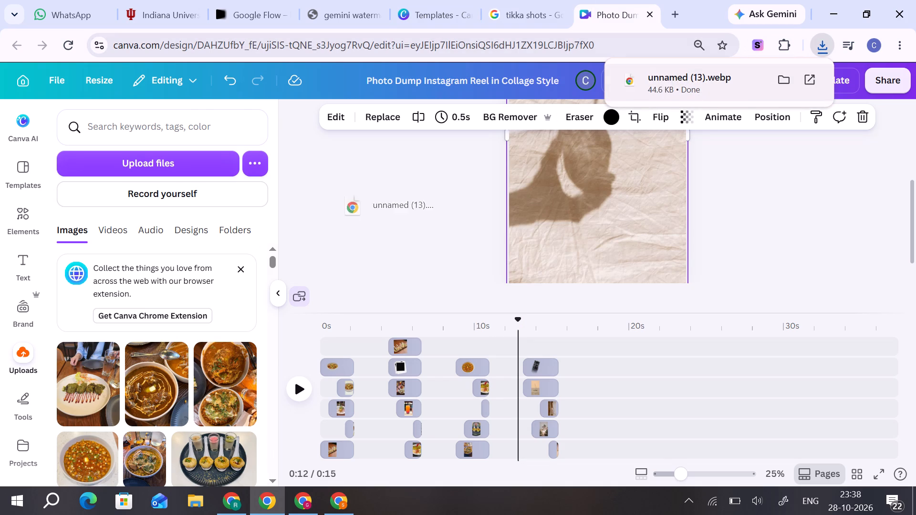
drag(346, 216, 208, 348)
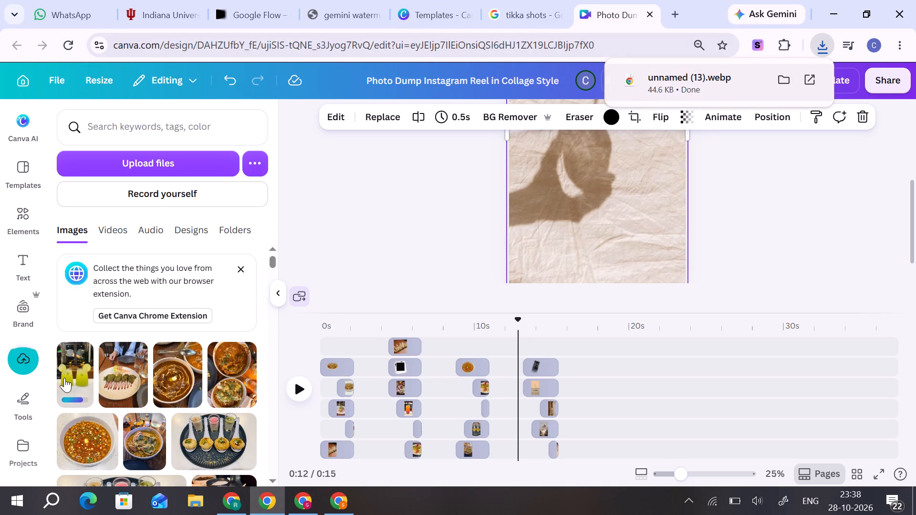
drag(72, 380, 326, 300)
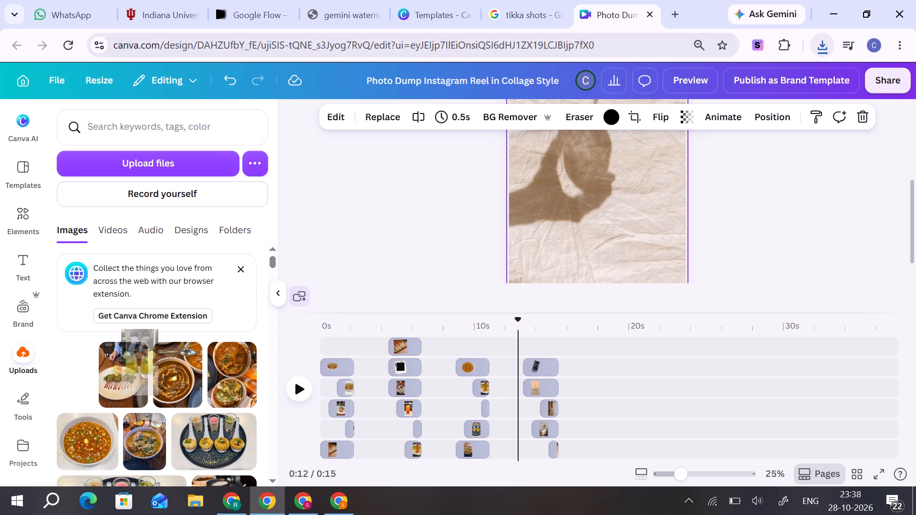
drag(326, 300, 513, 225)
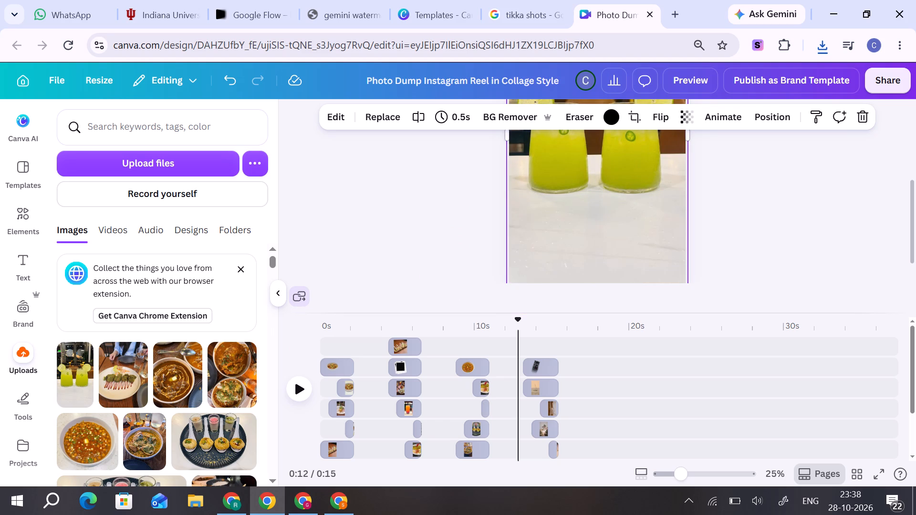
In the final collage at about 15 s, replace the wall-shadow photo in the upper half with the uploaded filled puris and colored shots photo.
drag(520, 326, 527, 327)
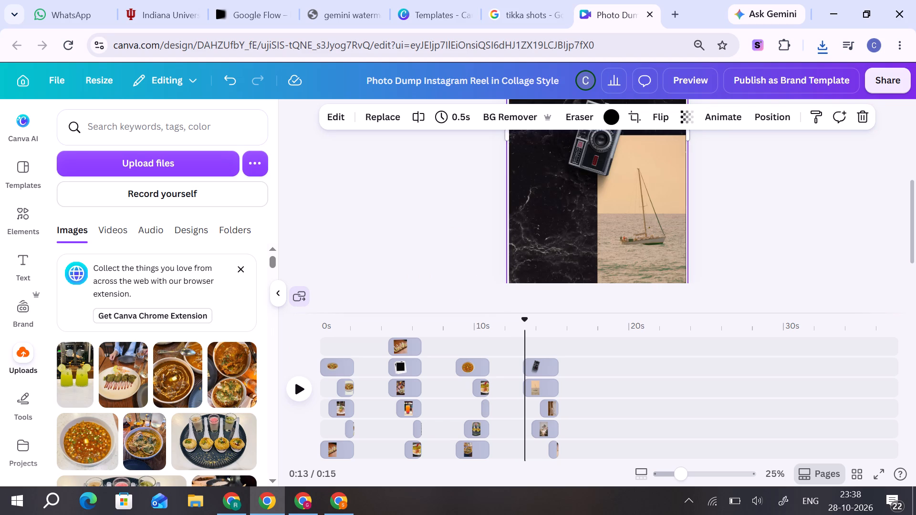
drag(522, 323, 543, 324)
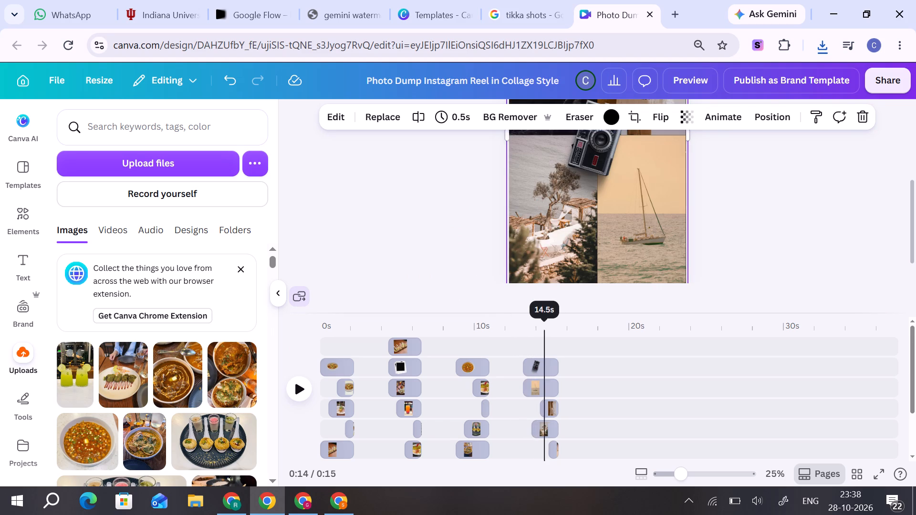
drag(543, 324, 550, 324)
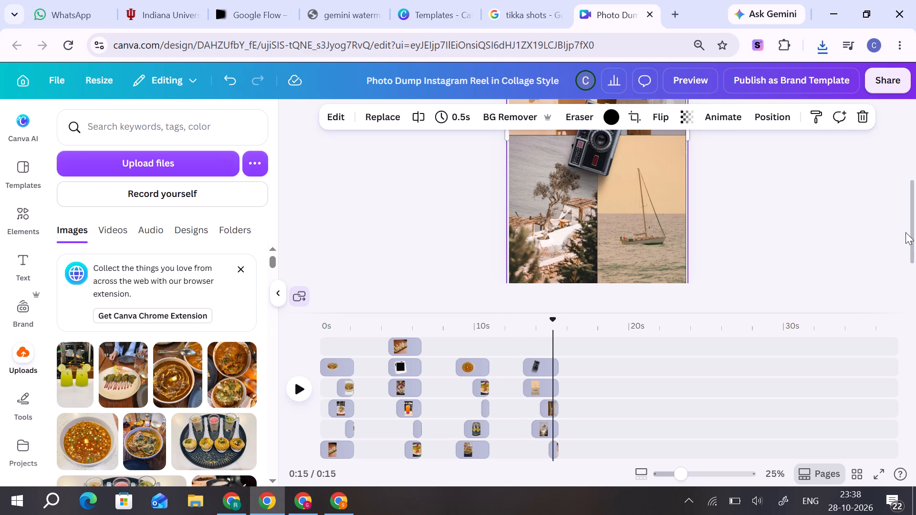
drag(911, 227, 909, 153)
click(538, 211)
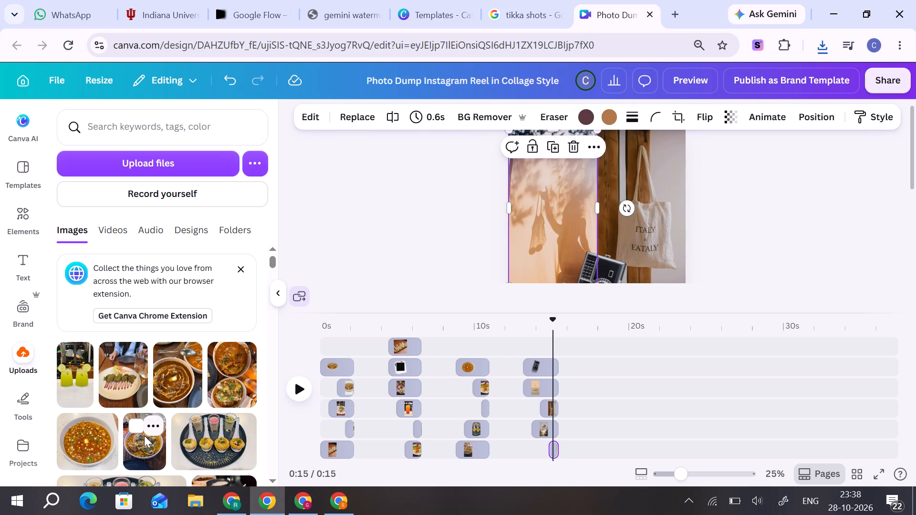
scroll(141, 439, down, 1)
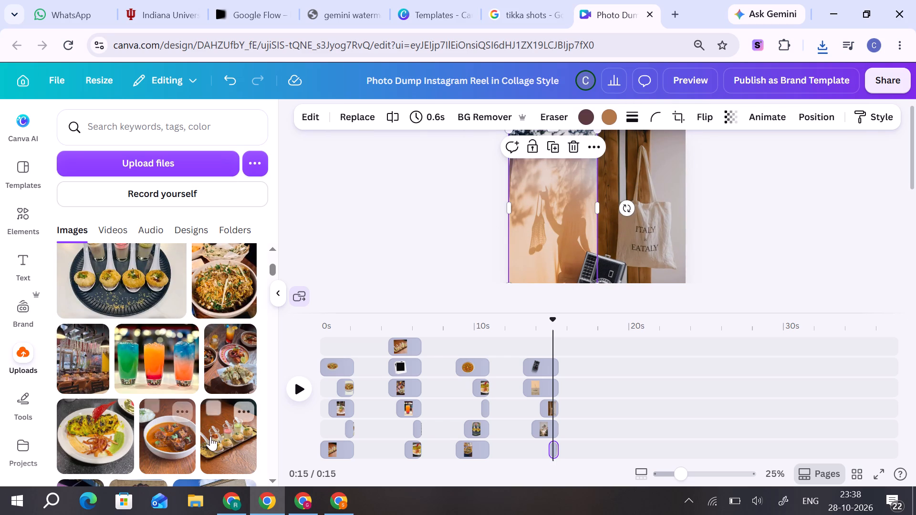
drag(219, 441, 569, 161)
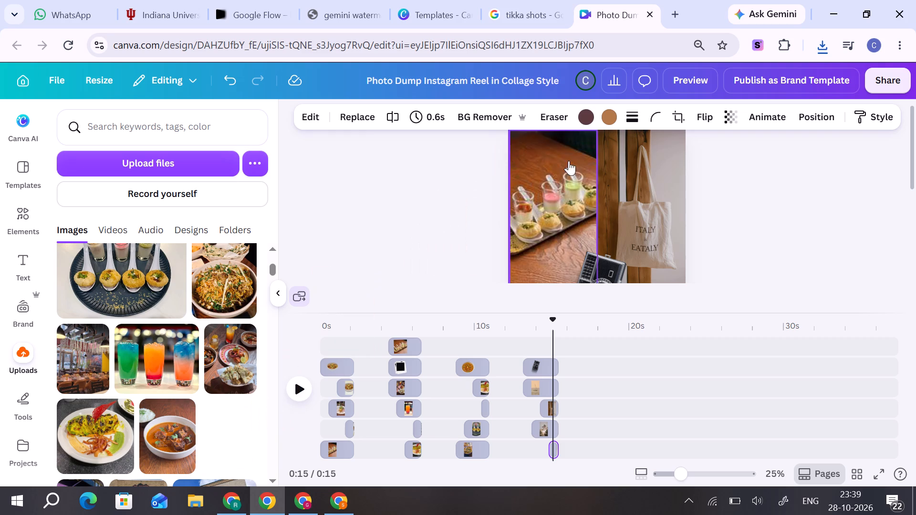
In the final collage's upper half, replace the tote bag photo with the uploaded photo of a table spread of dishes.
click(630, 184)
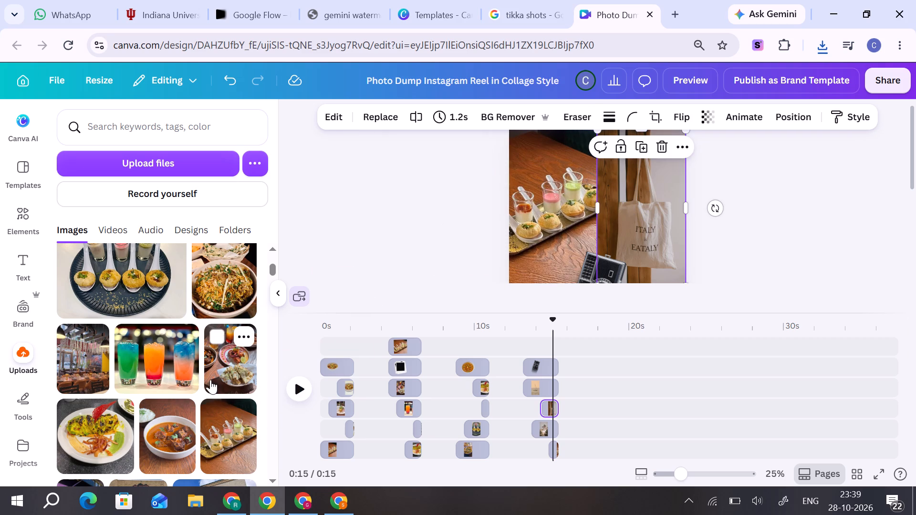
drag(220, 374, 660, 193)
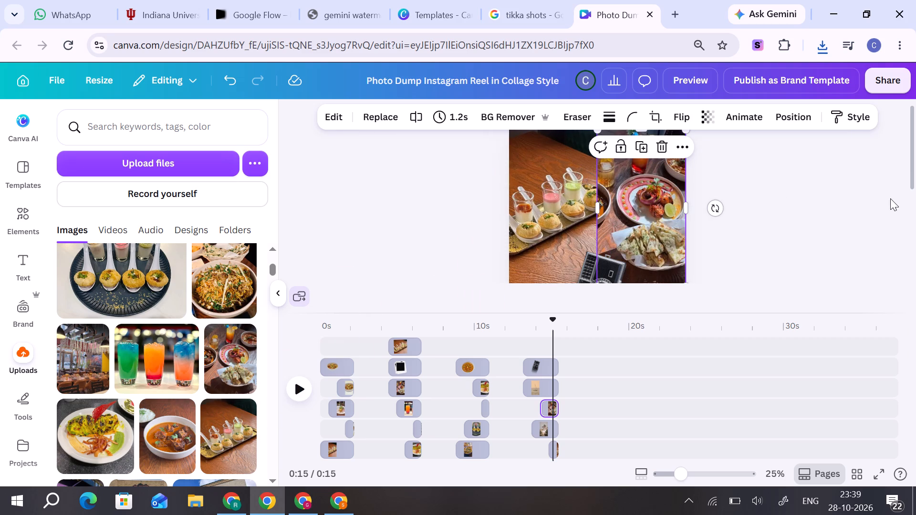
In the collage's lower half, replace the hillside tree photo with the three colorful drinks photo and the sailboat photo with the table spread photo.
drag(911, 164, 915, 231)
click(578, 233)
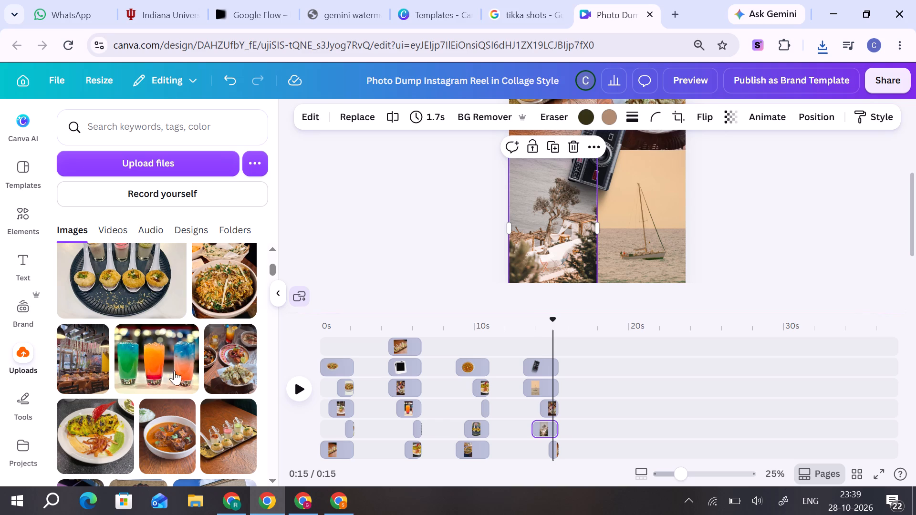
drag(170, 374, 543, 237)
drag(230, 381, 636, 235)
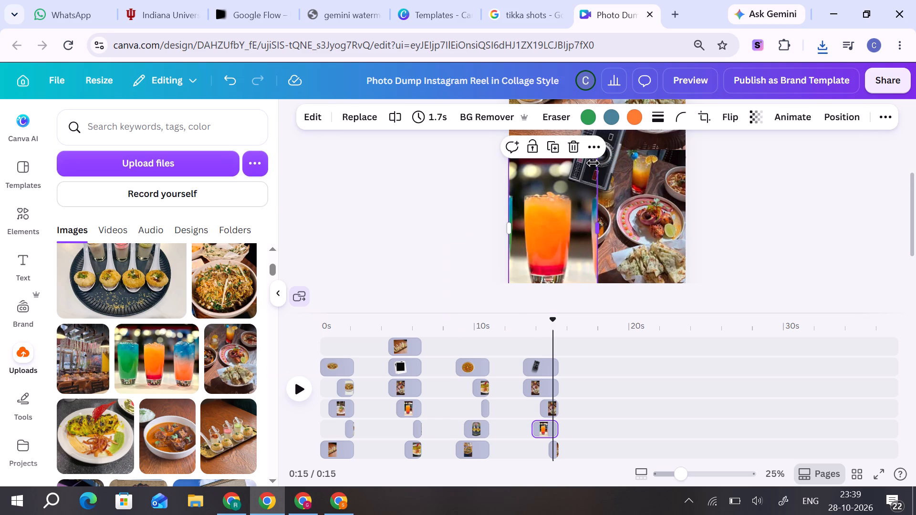
Replace the camera cutout at the collage's center with the uploaded yellow-green kebab plate photo and widen it on both sides to about 645 × 658.
click(611, 166)
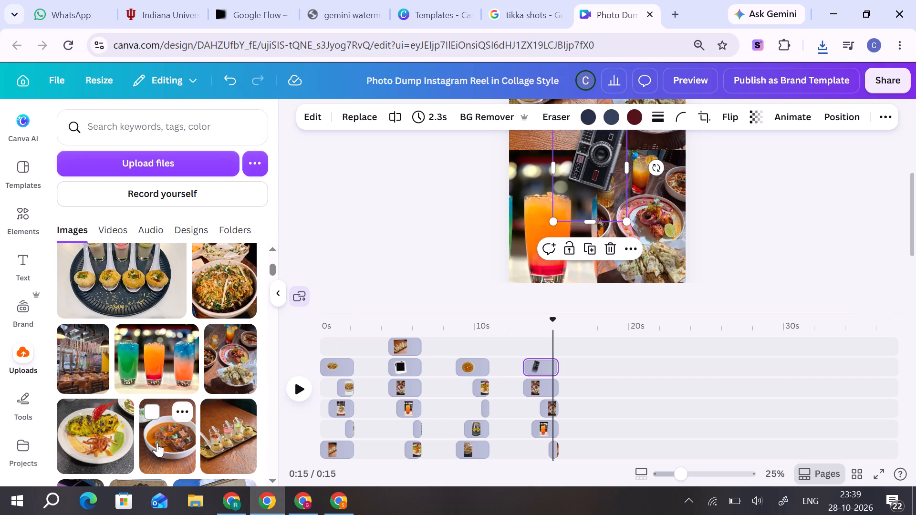
drag(103, 447, 591, 181)
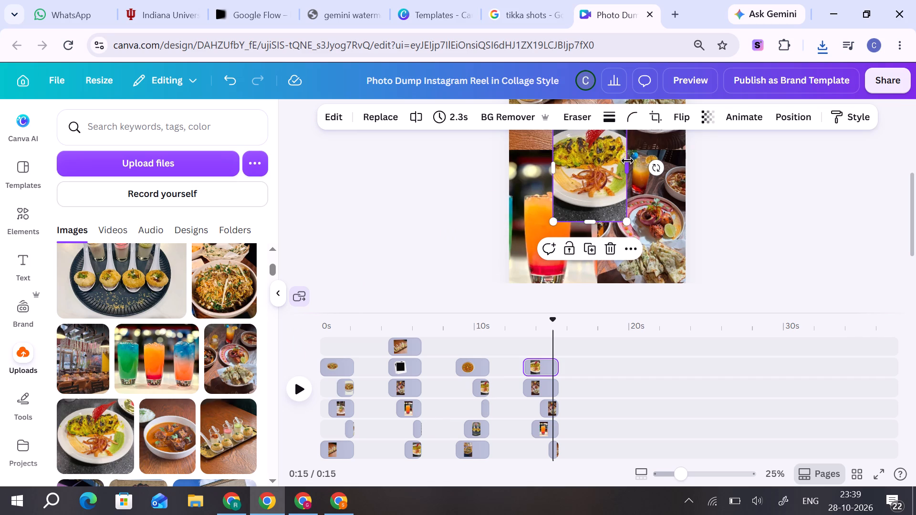
drag(627, 161, 645, 162)
drag(553, 167, 537, 170)
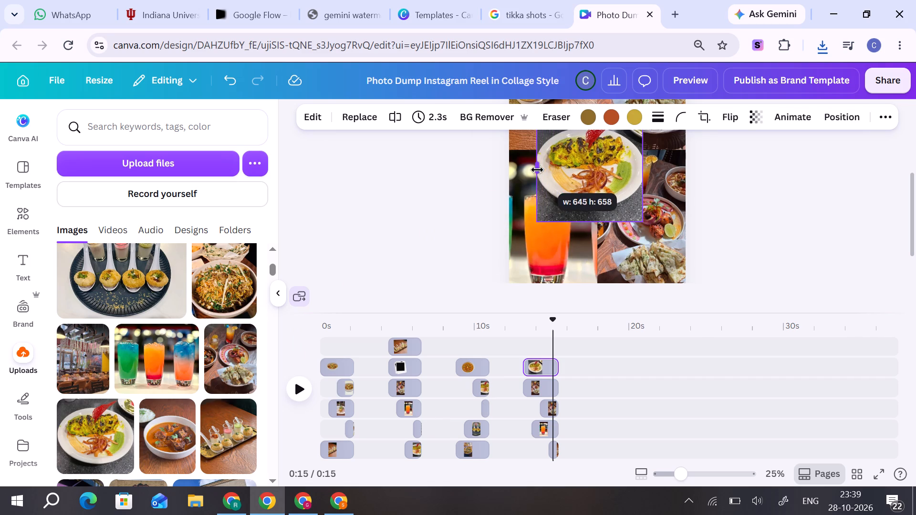
drag(537, 170, 538, 173)
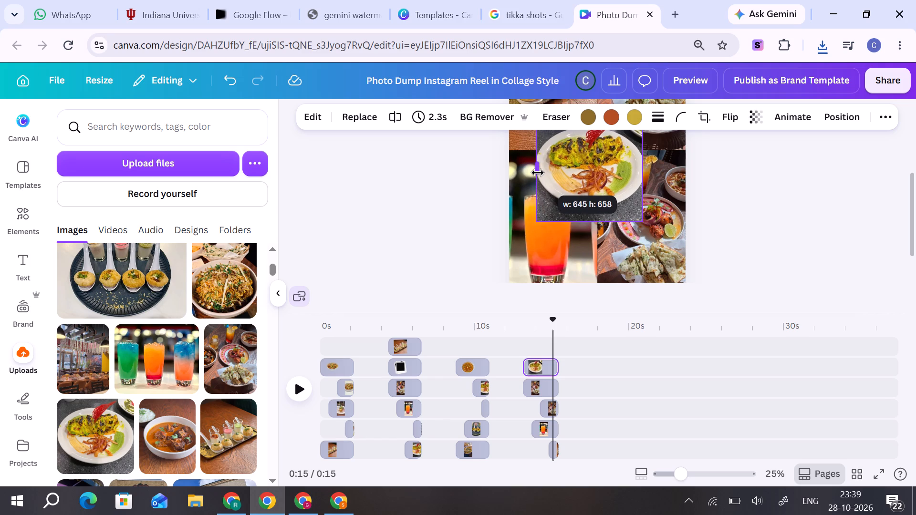
Widen the kebab plate photo at the final collage's center slightly more on both sides and remove its background.
drag(538, 173, 535, 174)
drag(644, 164, 648, 164)
click(493, 119)
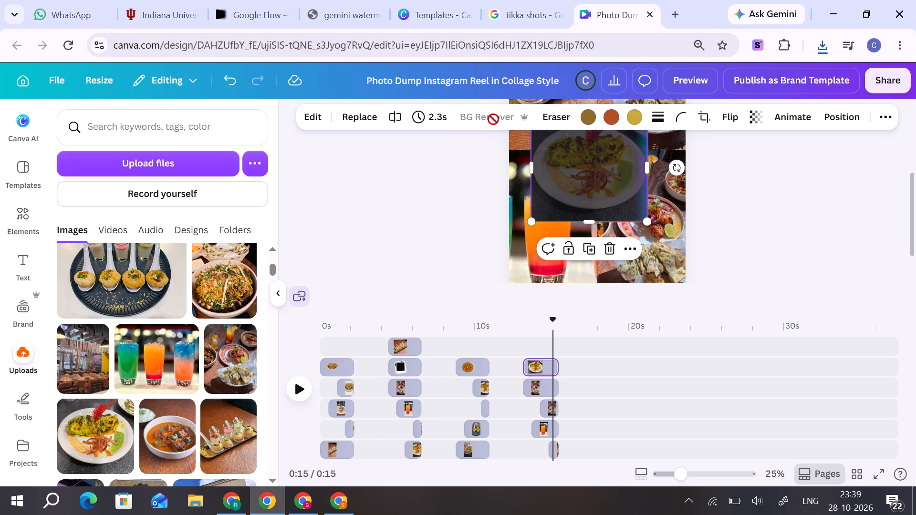
click(751, 206)
drag(555, 330, 568, 331)
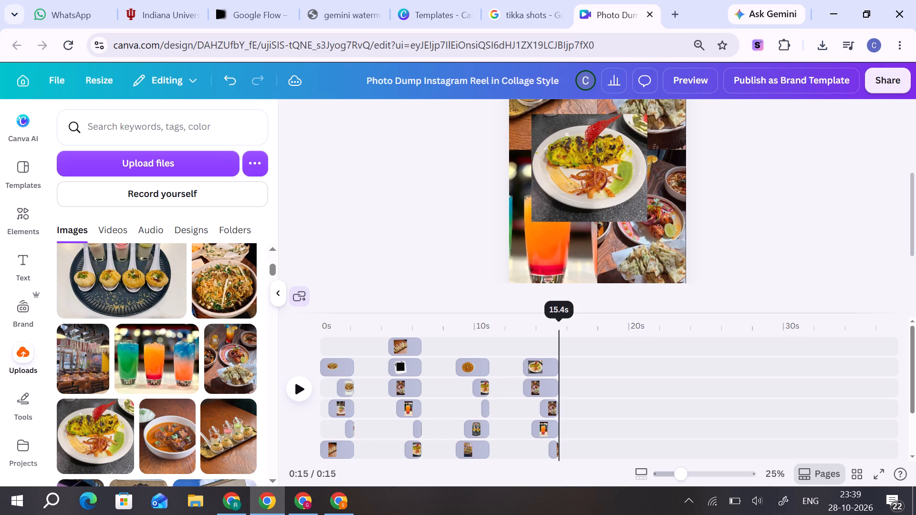
drag(568, 331, 579, 333)
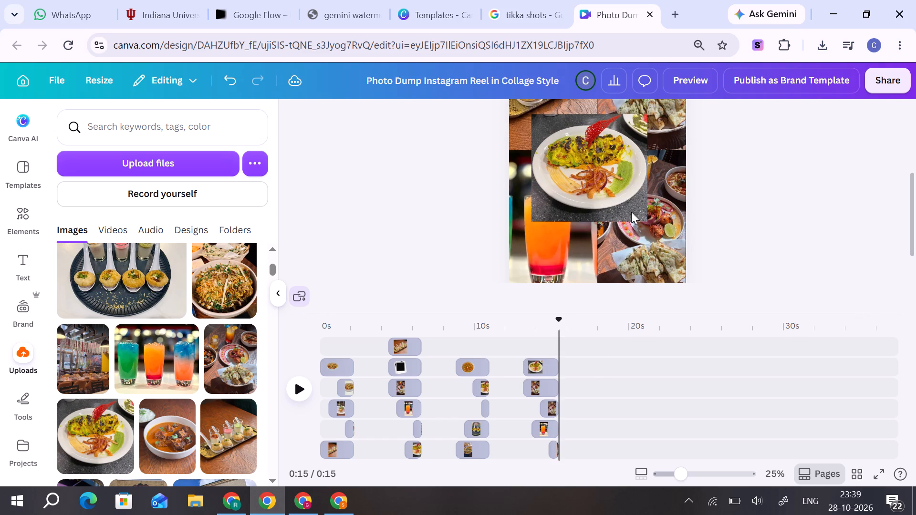
click(640, 215)
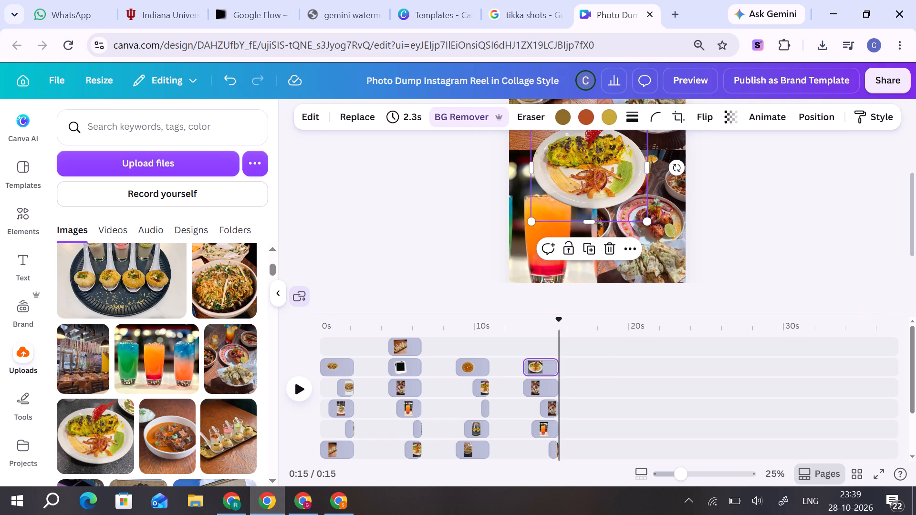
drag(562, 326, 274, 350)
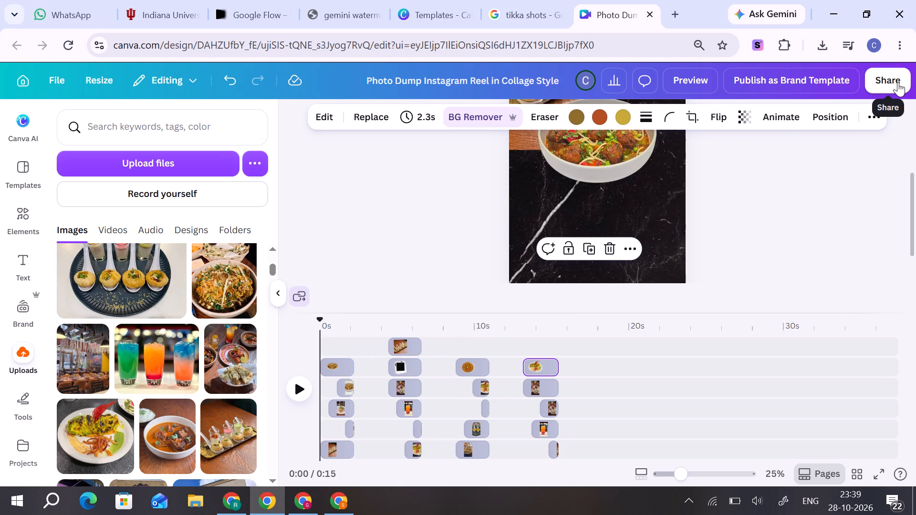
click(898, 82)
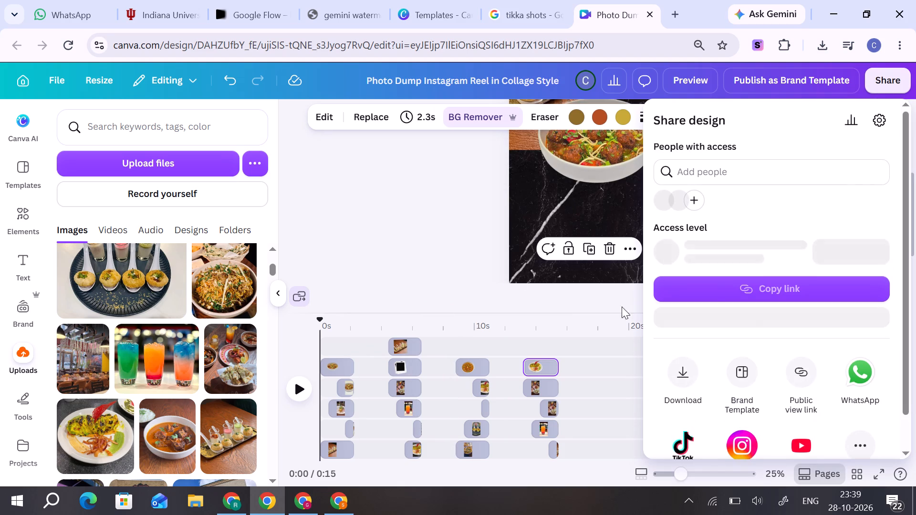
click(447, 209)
Add a blank 5.0 s page after the final collage at the end of the timeline.
scroll(600, 382, down, 2)
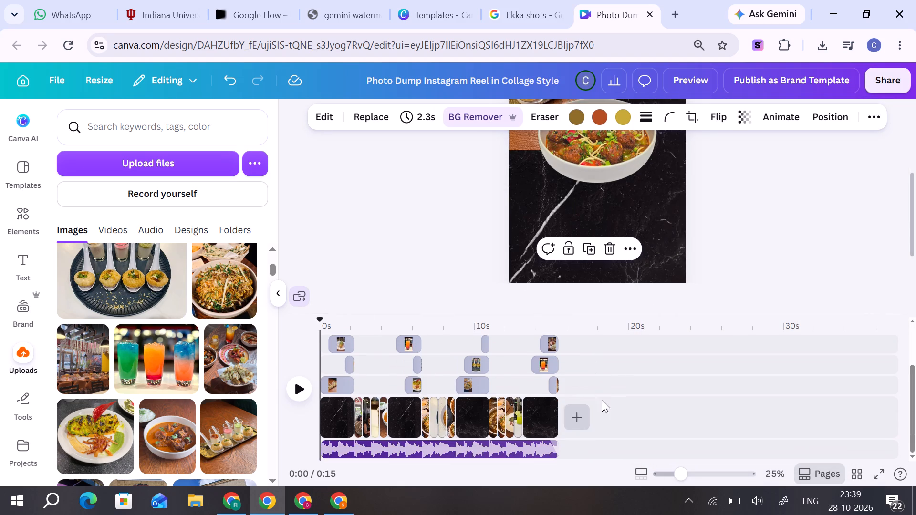
click(584, 420)
click(586, 384)
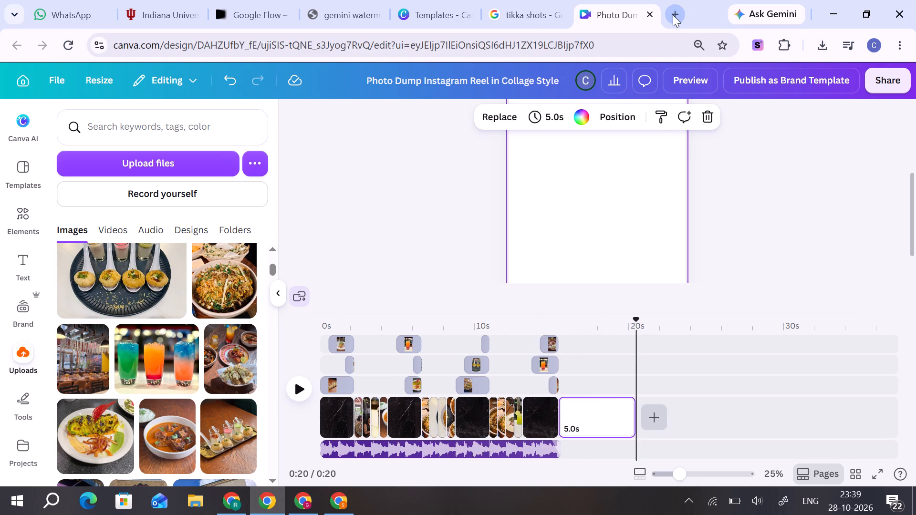
Switch to the Google search results tab for Tikka Shots Fusion Restaurant & Bar.
click(526, 15)
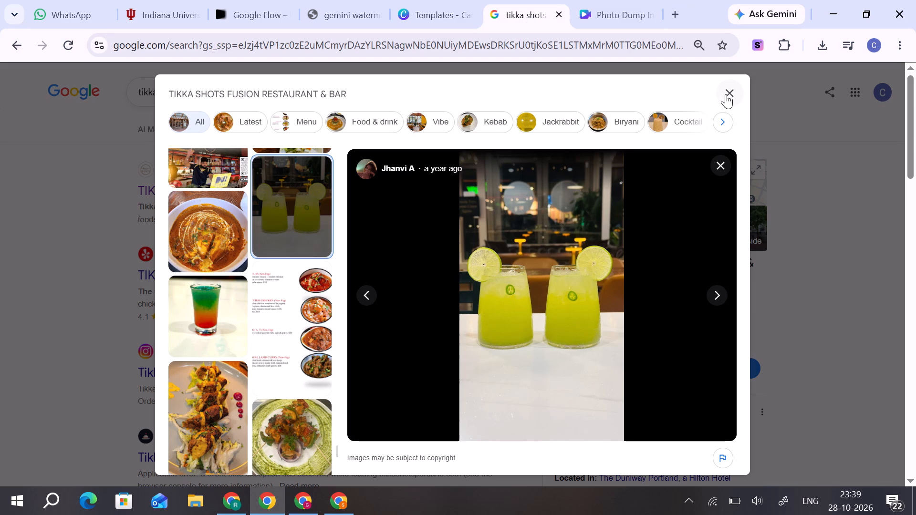
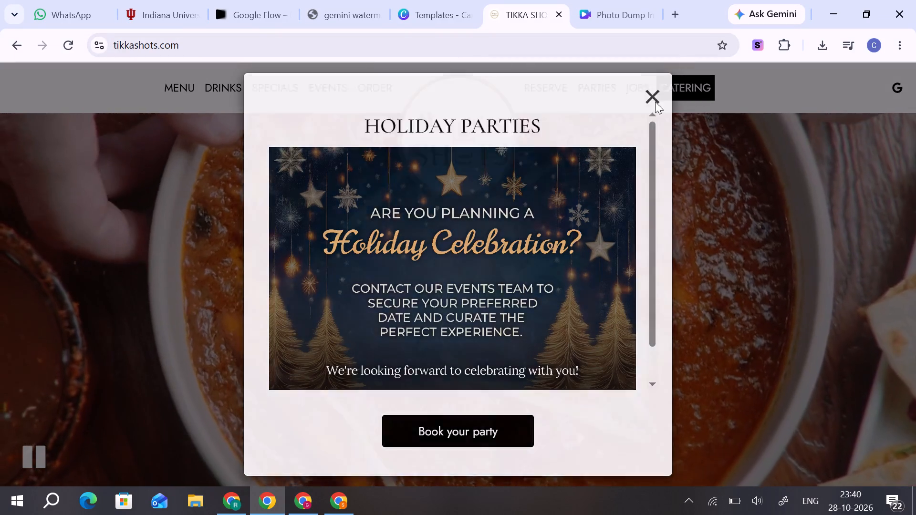
Bring the round Tikka Shots logo from the tikkashots.com page header into the Canva design's uploaded images.
drag(473, 155, 620, 27)
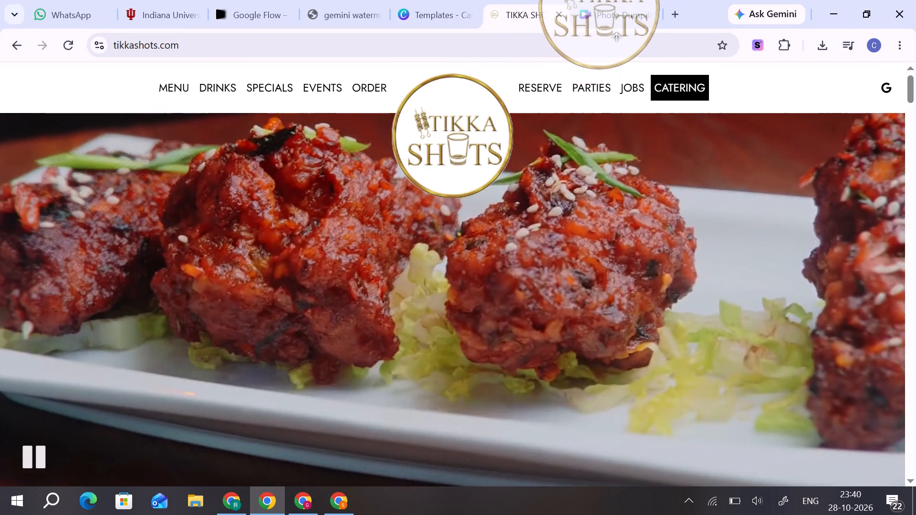
drag(620, 27, 176, 328)
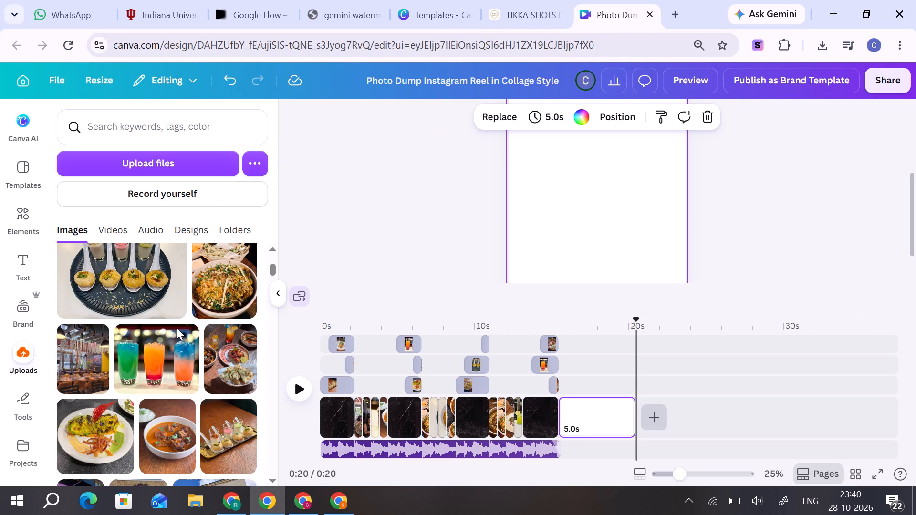
scroll(170, 330, up, 6)
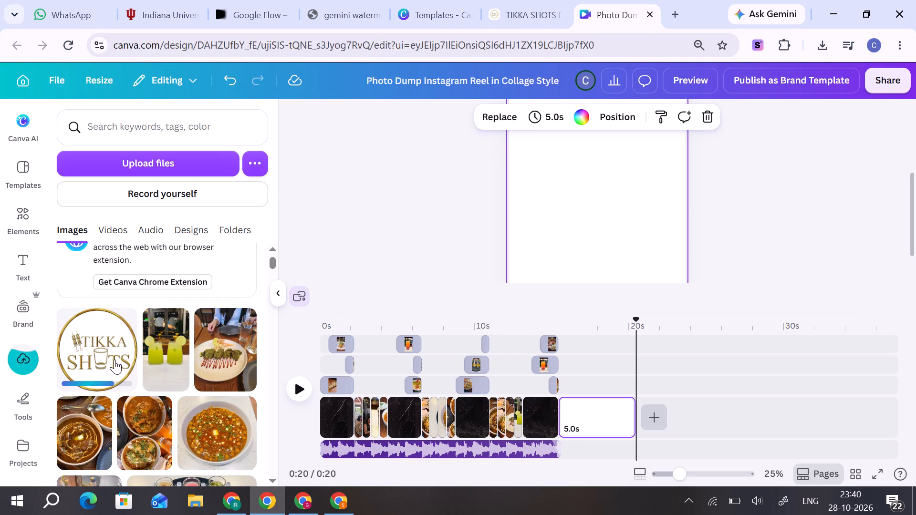
Place the uploaded Tikka Shots logo on the blank final page, centered horizontally.
drag(115, 359, 437, 221)
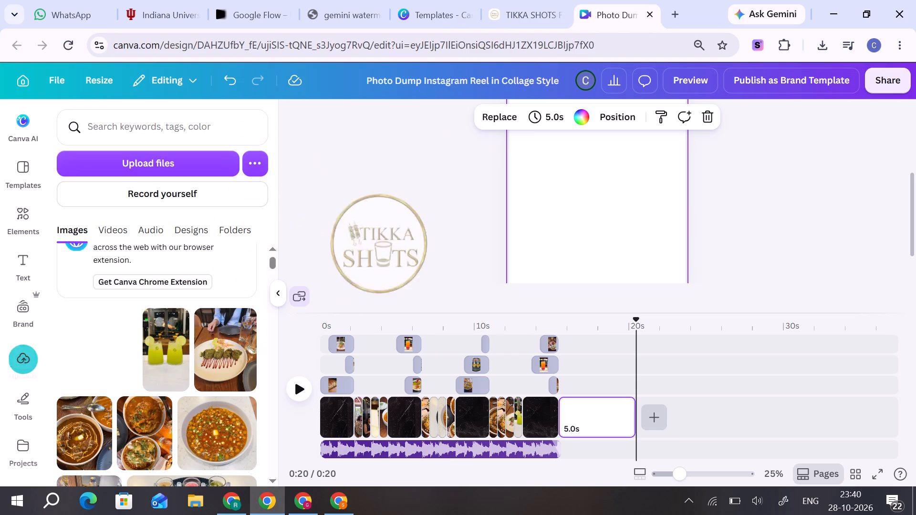
drag(437, 221, 502, 211)
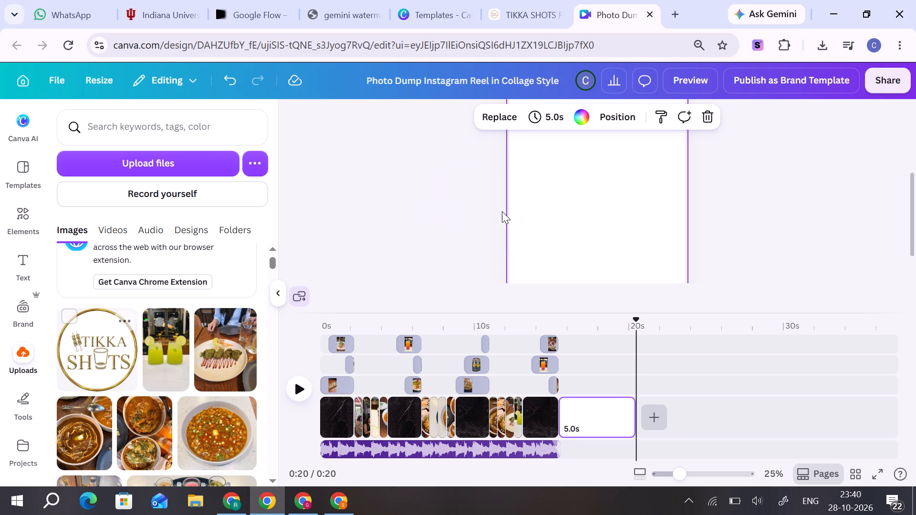
drag(123, 367, 443, 215)
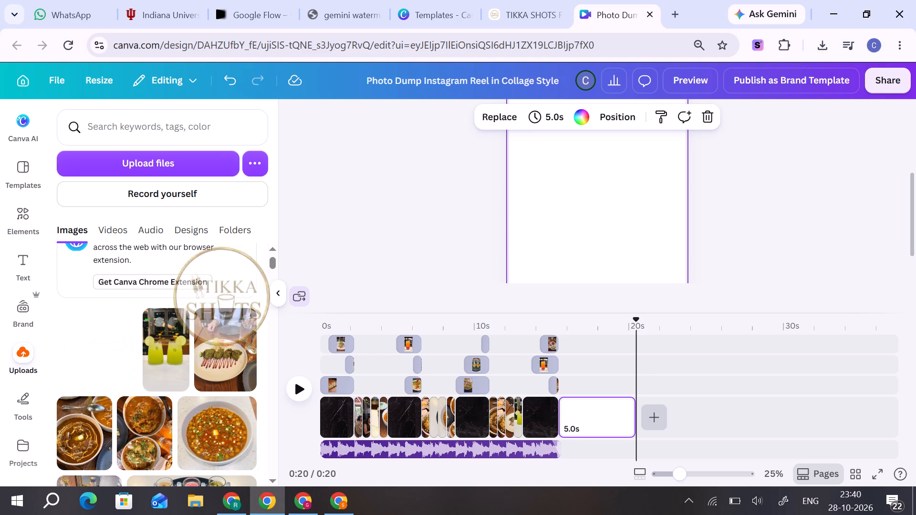
drag(443, 215, 541, 204)
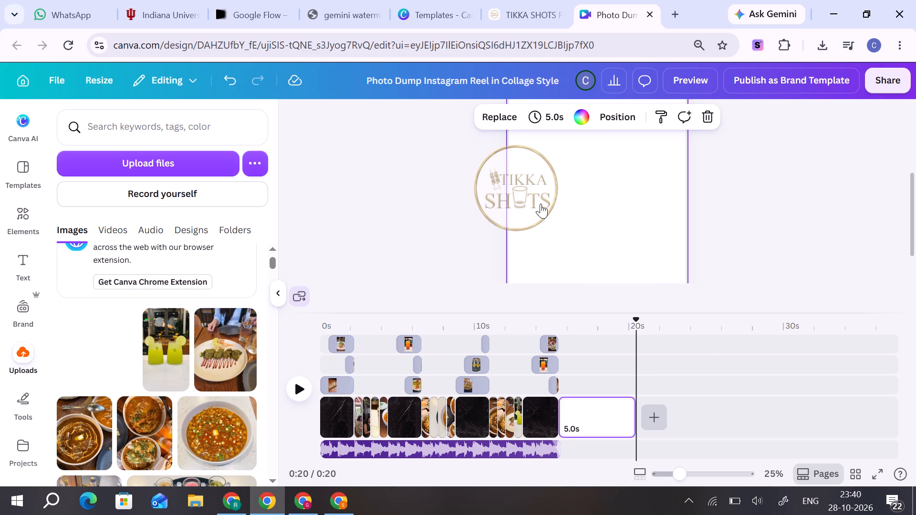
drag(522, 196, 585, 198)
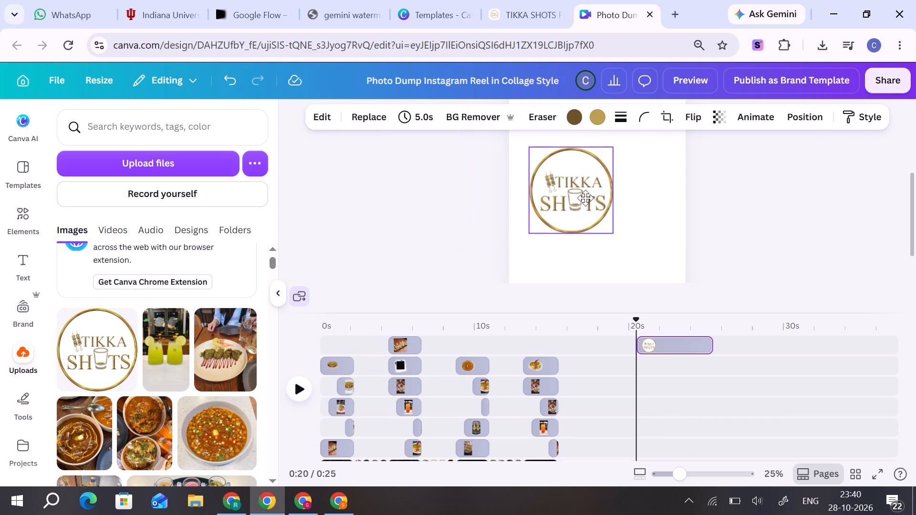
drag(585, 198, 601, 203)
Move the logo's timeline clip back over the blank final page and trim its end to the page's end, for 4.8 s.
scroll(730, 238, down, 1)
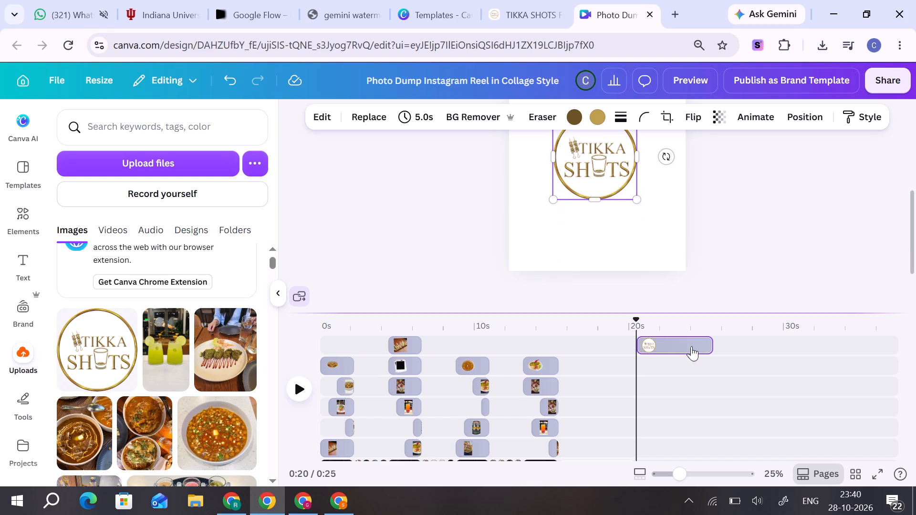
scroll(683, 389, down, 2)
scroll(680, 391, up, 1)
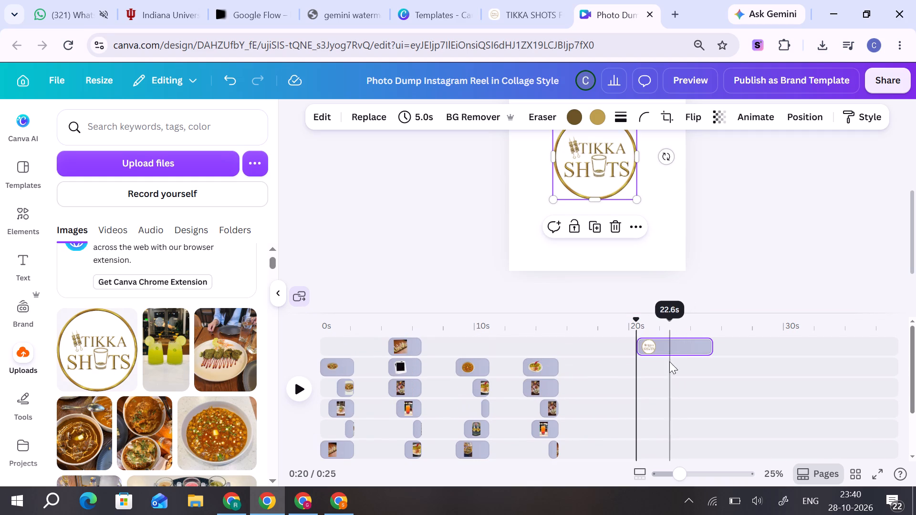
drag(674, 346, 601, 433)
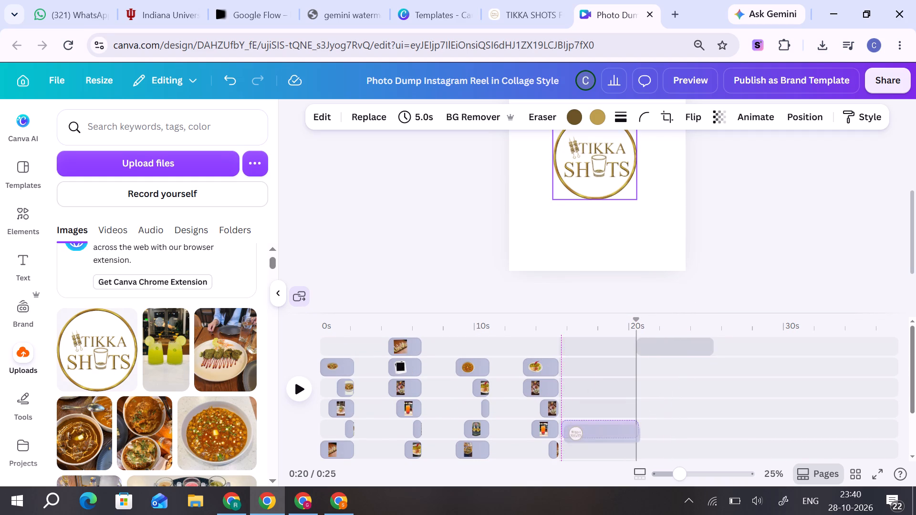
drag(601, 433, 601, 445)
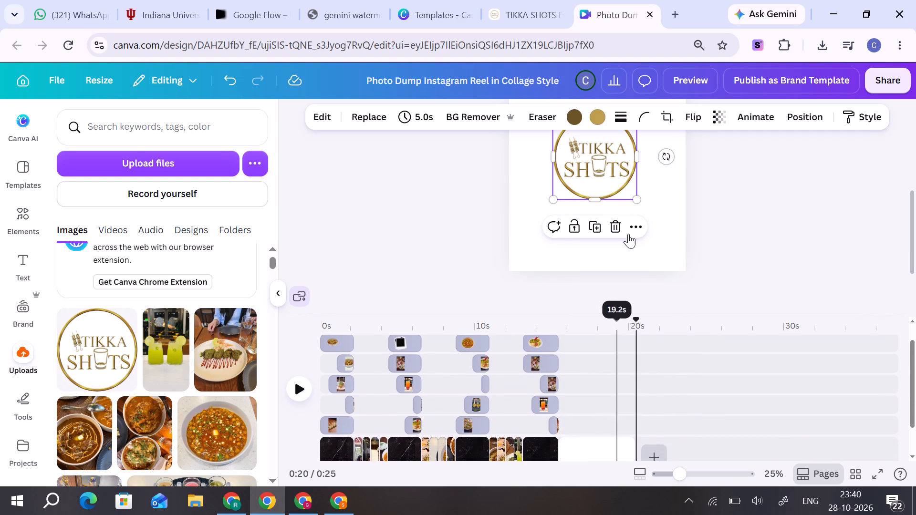
scroll(620, 393, up, 2)
drag(667, 341, 656, 350)
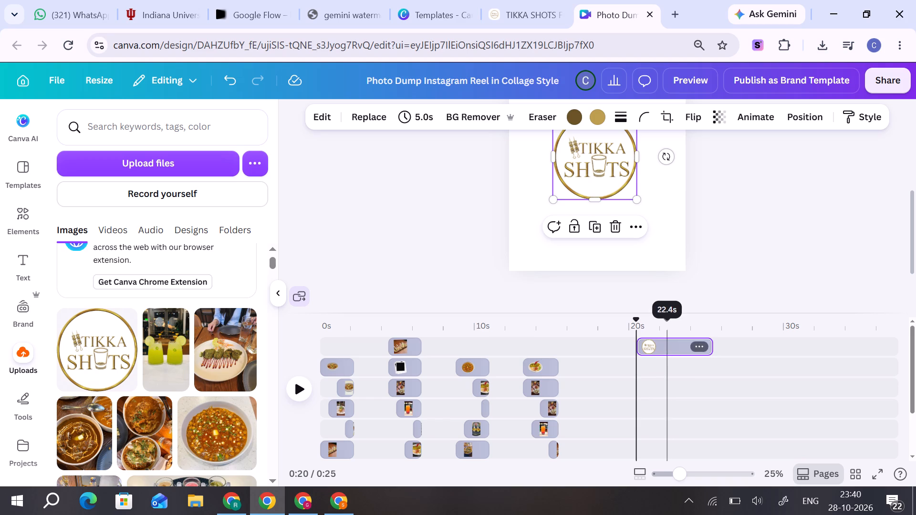
drag(656, 350, 598, 397)
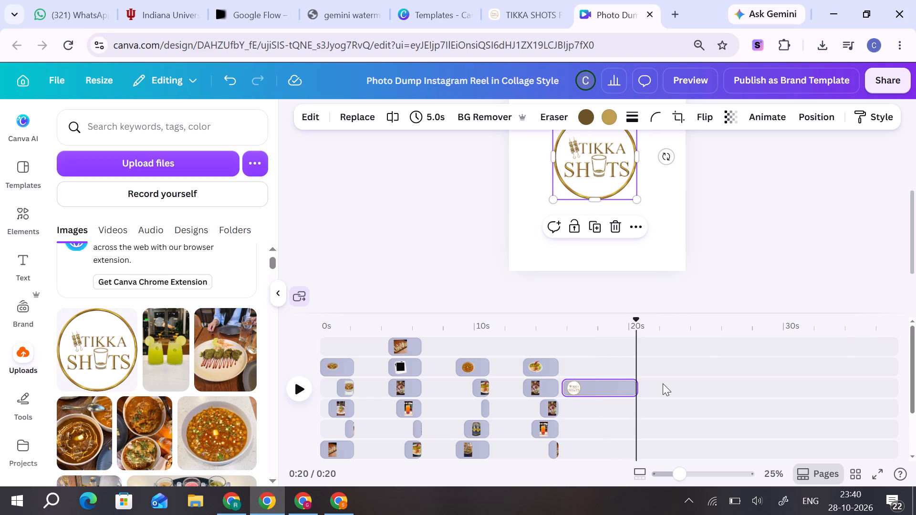
scroll(663, 383, down, 2)
scroll(663, 380, up, 1)
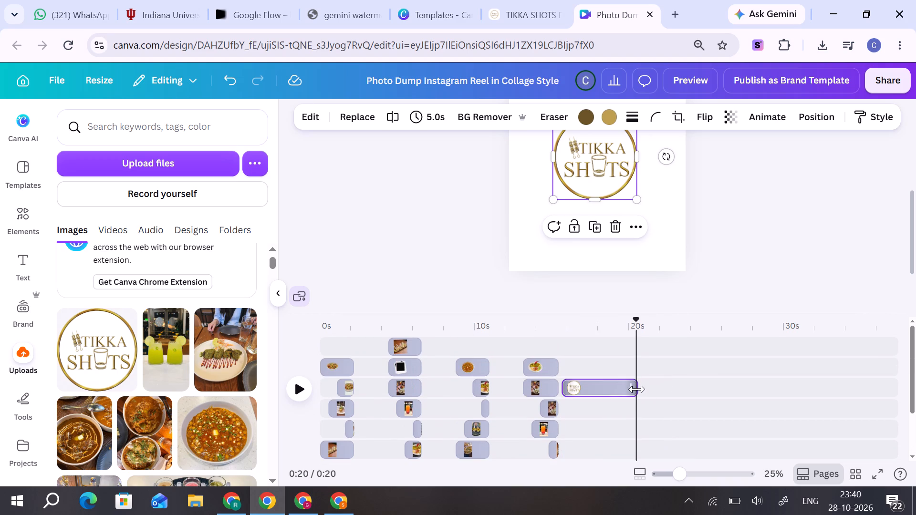
click(637, 389)
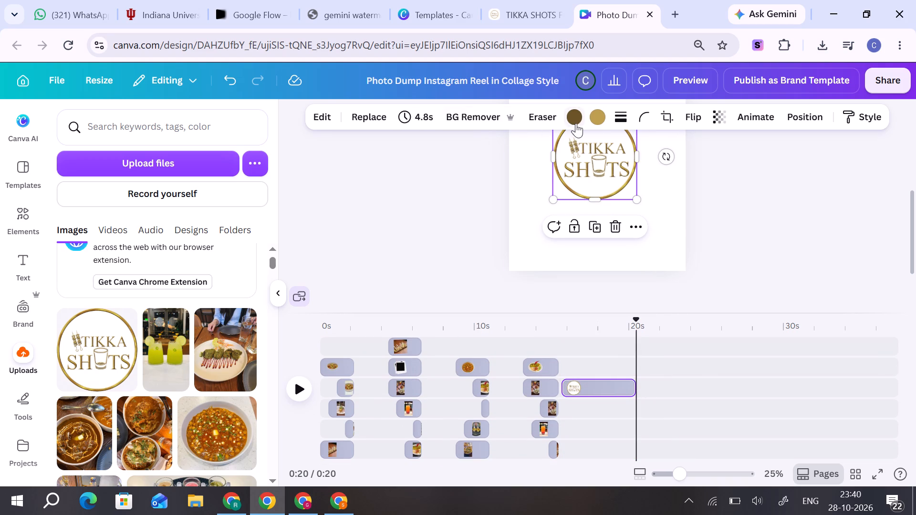
Apply the Scrapbook animation to the Tikka Shots logo.
click(763, 110)
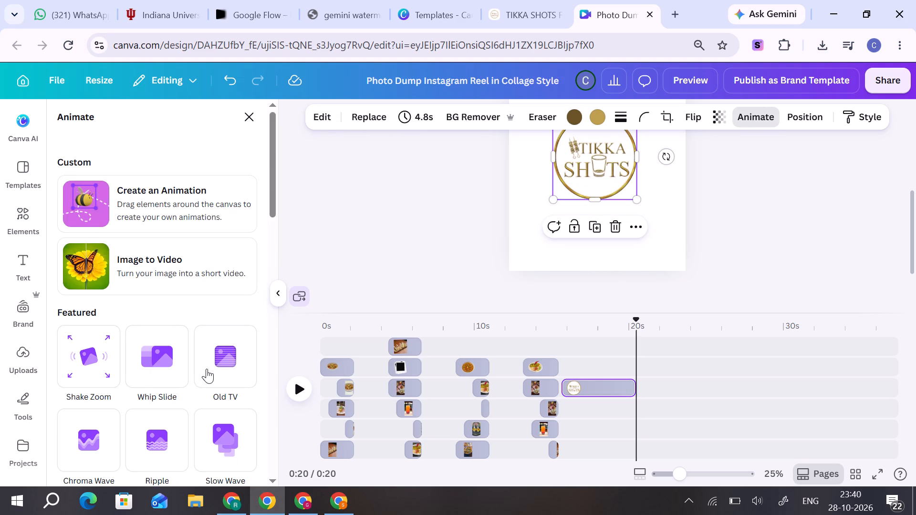
scroll(213, 366, down, 2)
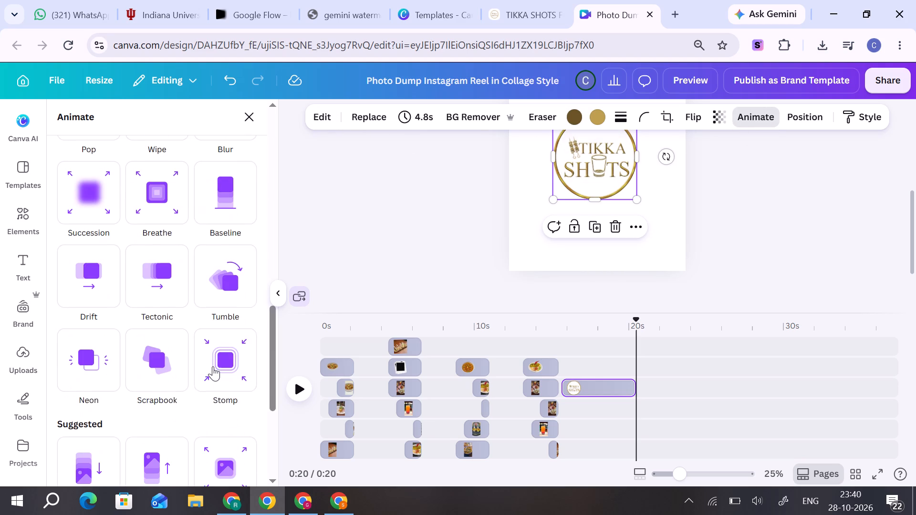
click(163, 374)
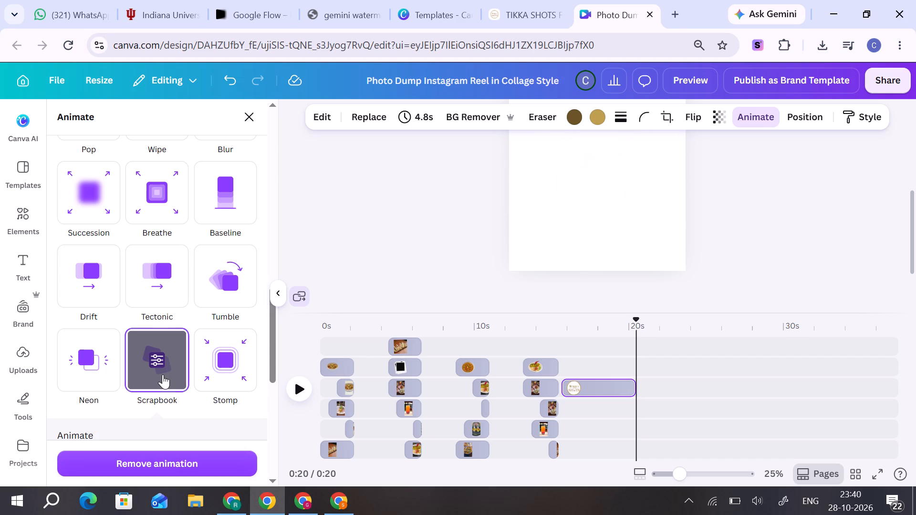
Shorten the white final page to 2.2 s and trim the logo's clip to 2.0 s so both end together.
scroll(686, 360, down, 1)
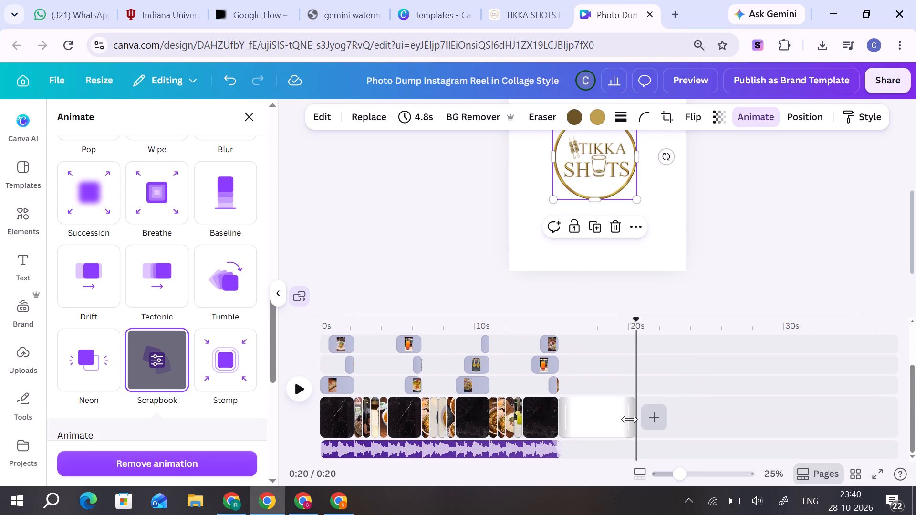
drag(630, 419, 609, 426)
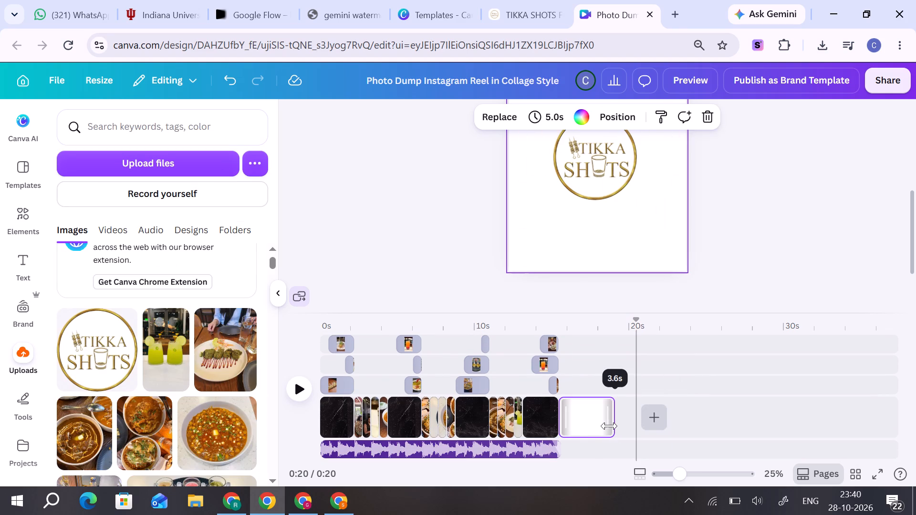
drag(609, 426, 596, 434)
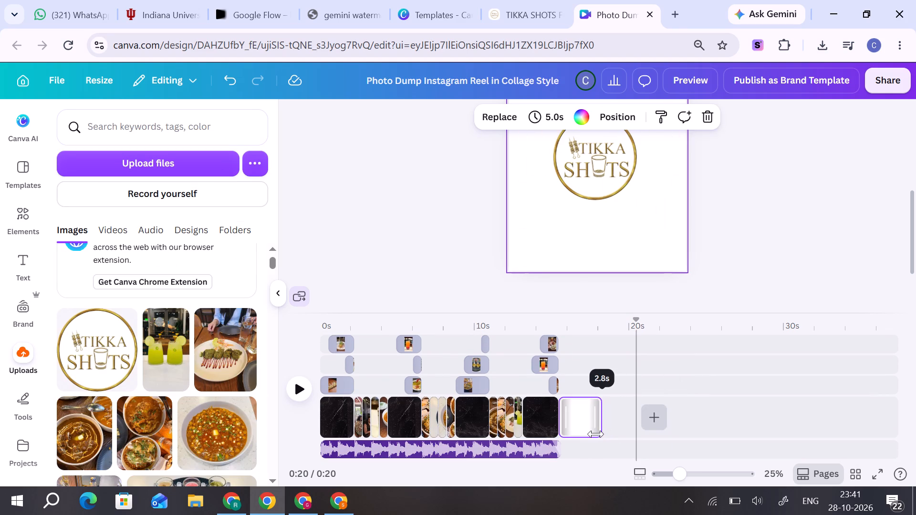
drag(596, 434, 587, 437)
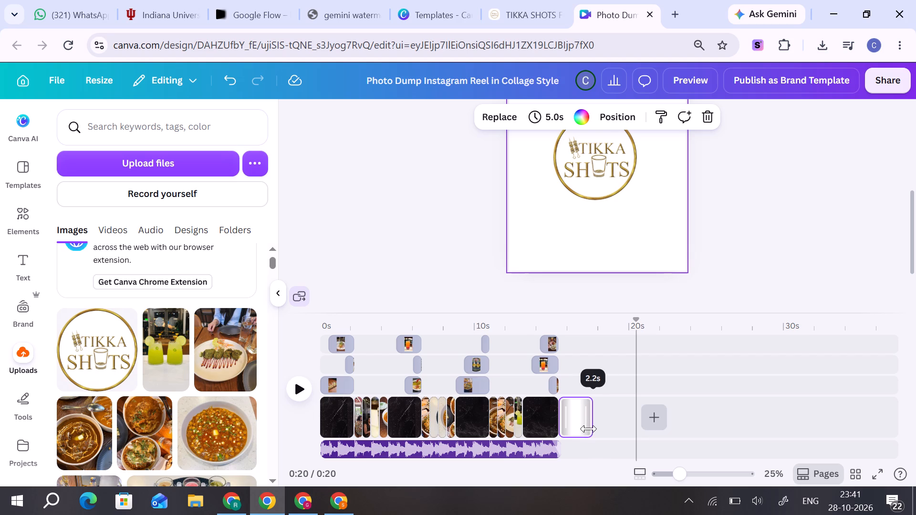
scroll(611, 413, up, 2)
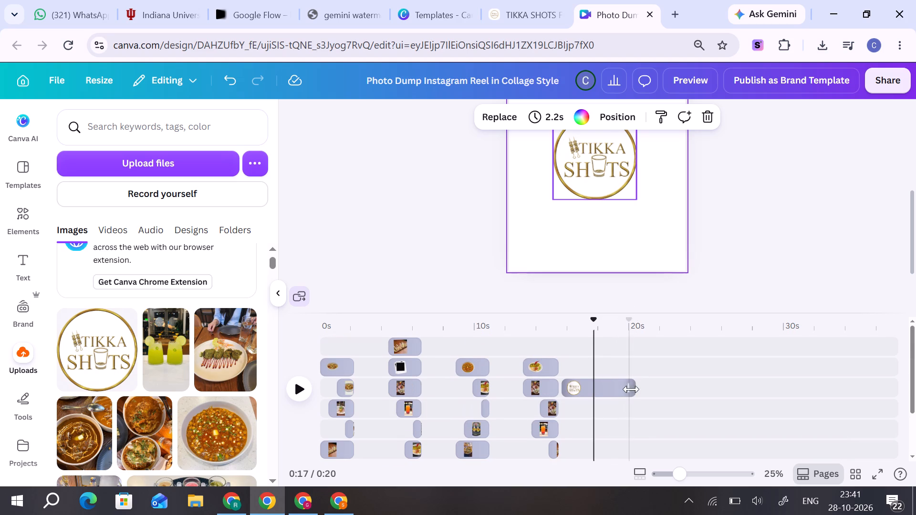
drag(632, 389, 589, 398)
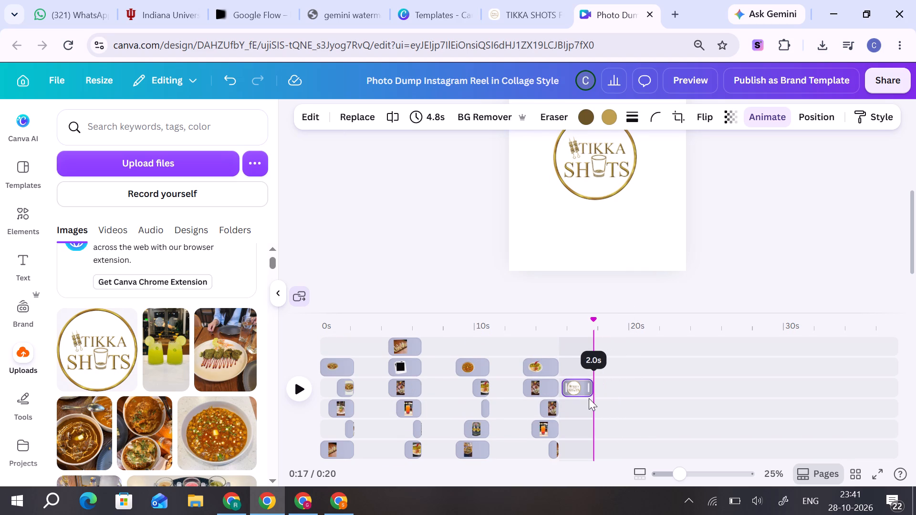
Download the finished reel as an MP4 video at 1080p.
click(882, 80)
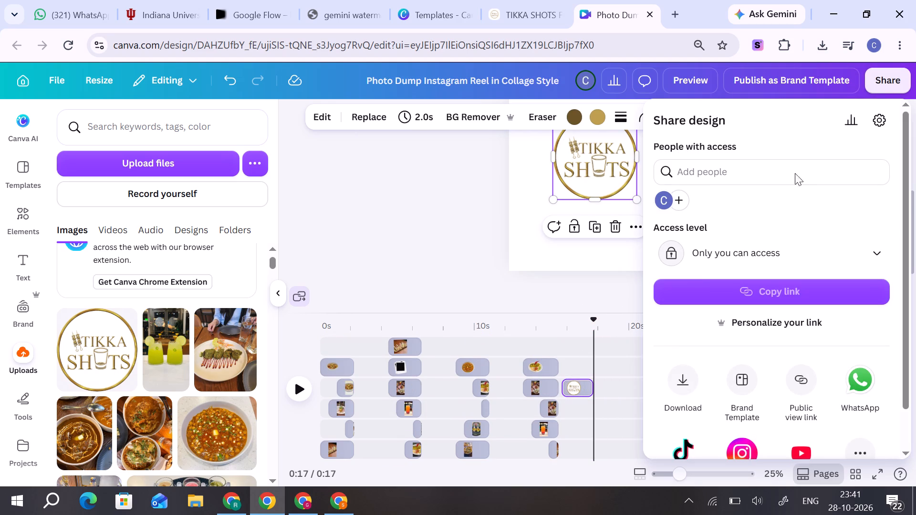
click(694, 388)
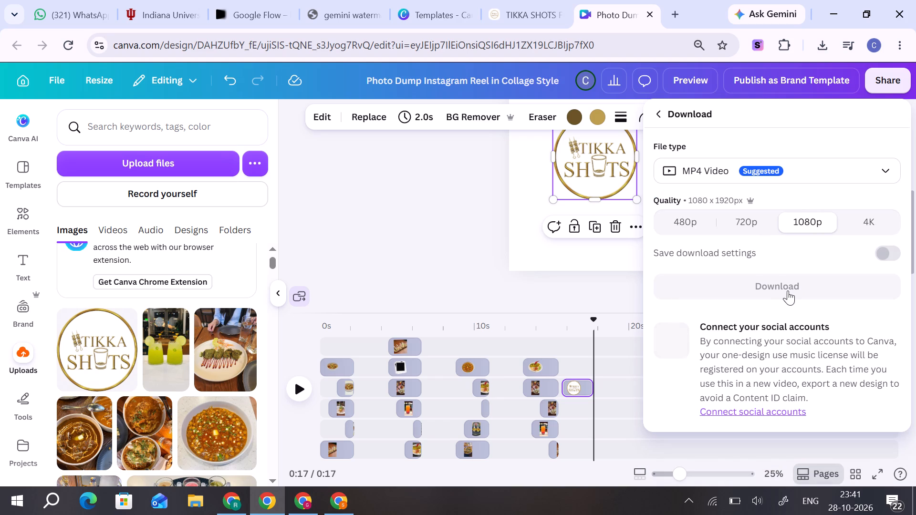
click(803, 286)
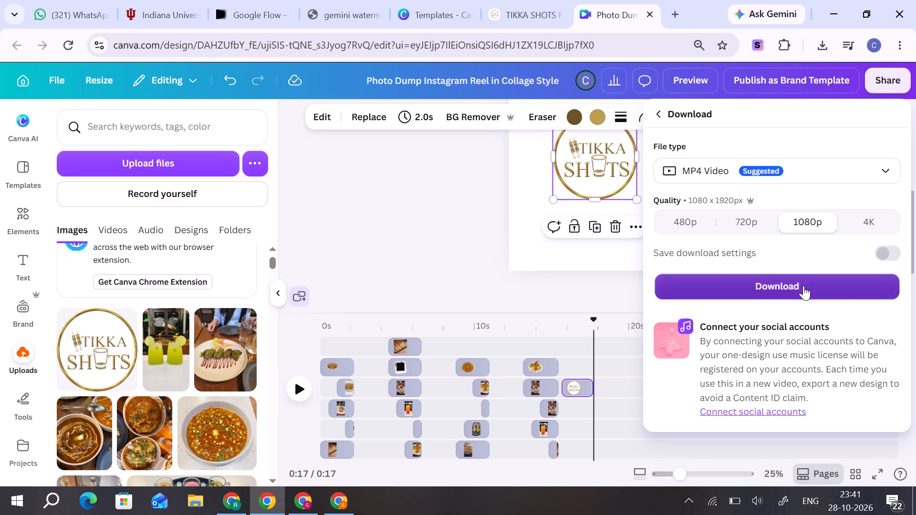
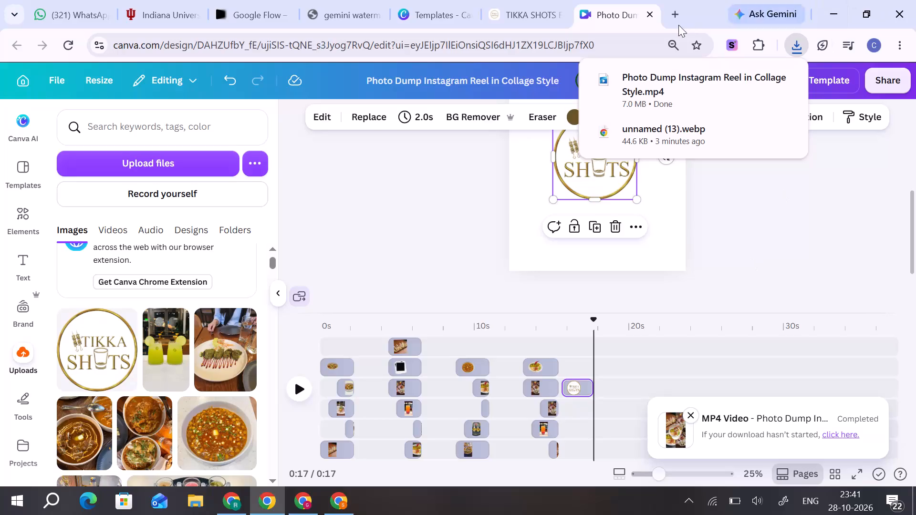
Open the downloaded Photo Dump Instagram Reel in Collage Style MP4 in a new browser tab and play it through to review it.
click(676, 20)
click(793, 51)
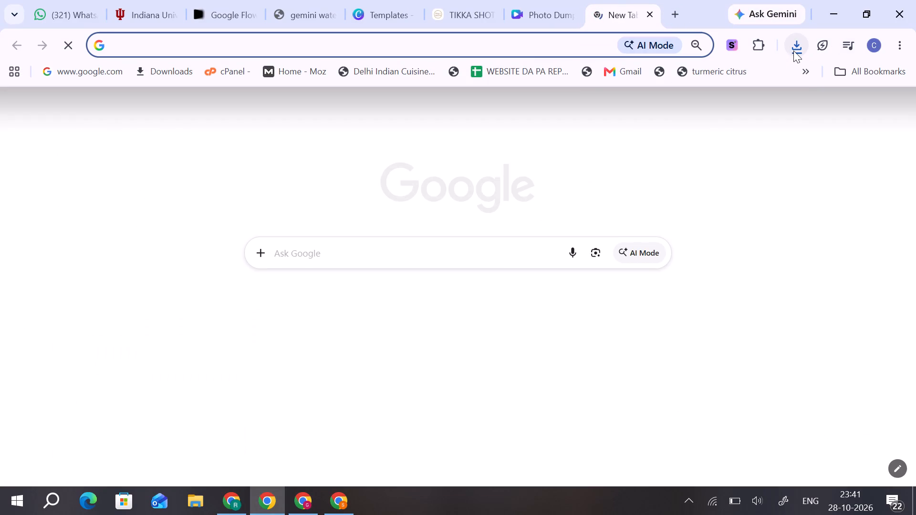
drag(669, 107, 496, 43)
click(655, 40)
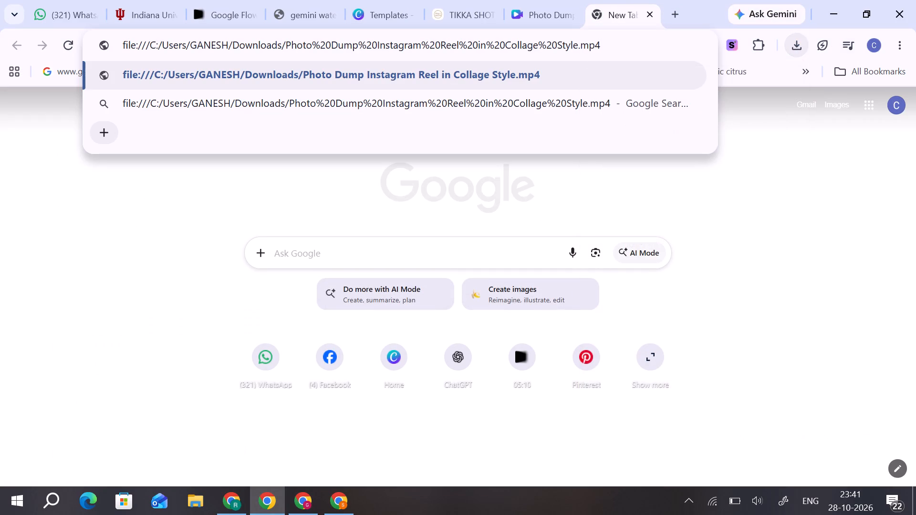
key(Return)
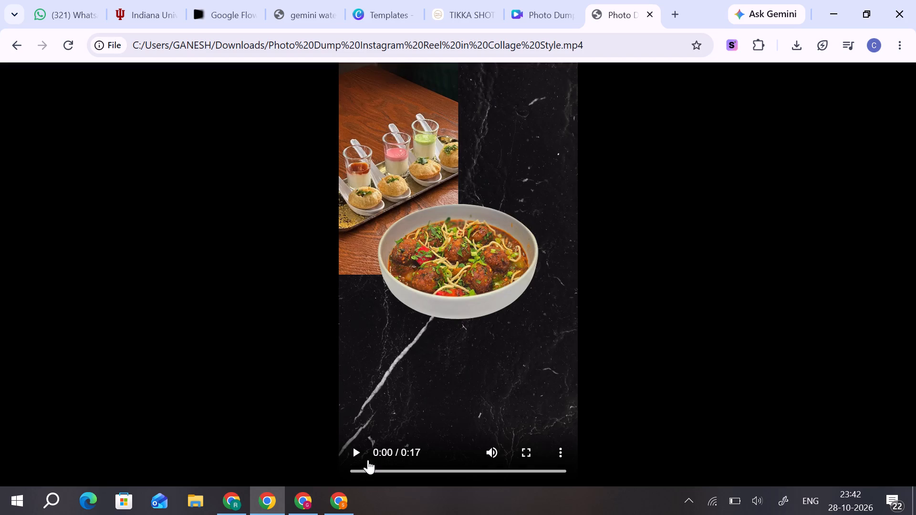
click(351, 454)
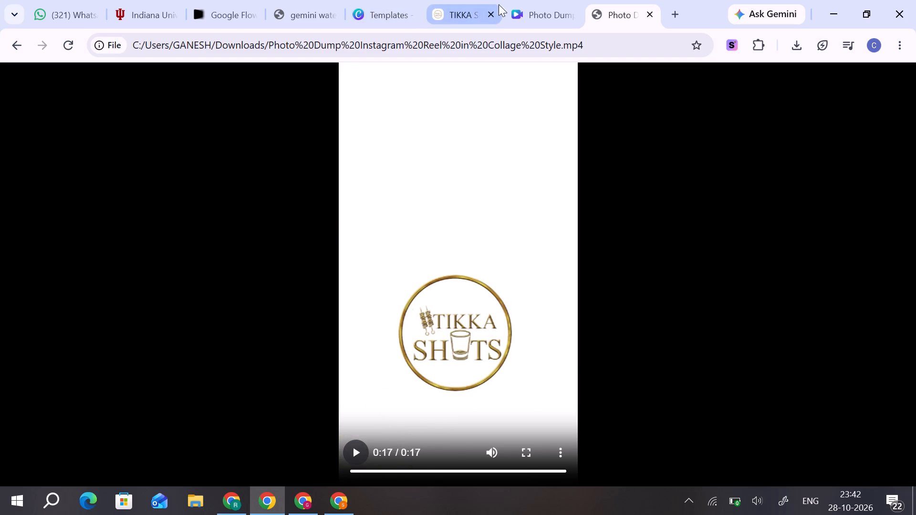
Return to the reel design and move the Tikka Shots logo up to near the centre of the white final page.
click(532, 0)
scroll(776, 272, up, 1)
scroll(771, 247, down, 1)
drag(598, 163, 591, 132)
scroll(731, 236, up, 1)
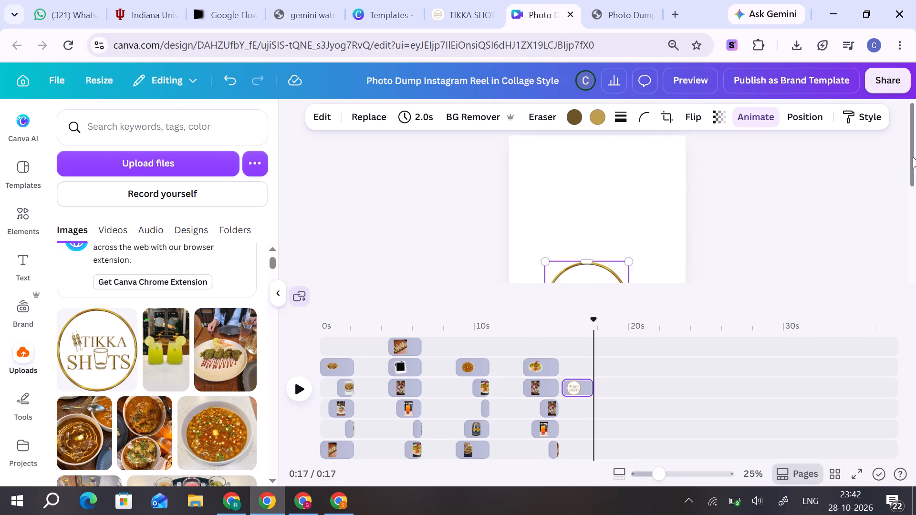
drag(914, 158, 915, 175)
drag(600, 268, 617, 243)
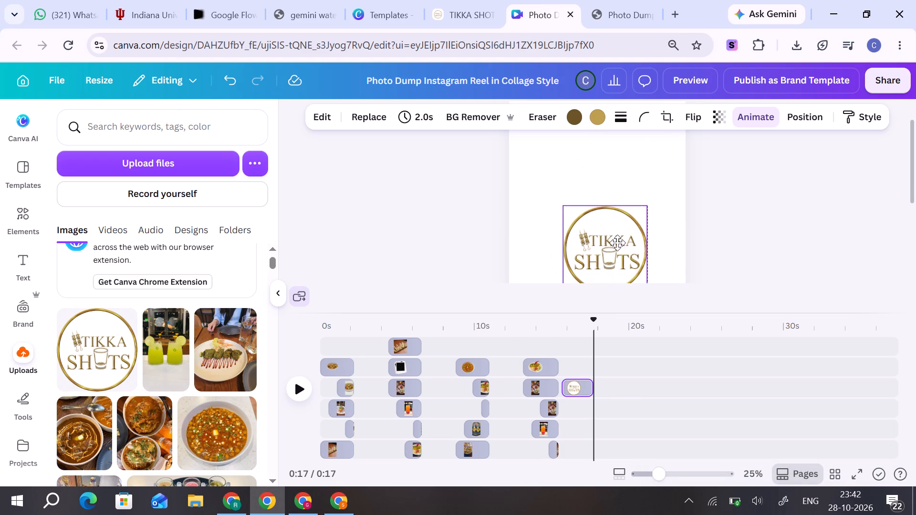
drag(617, 243, 605, 237)
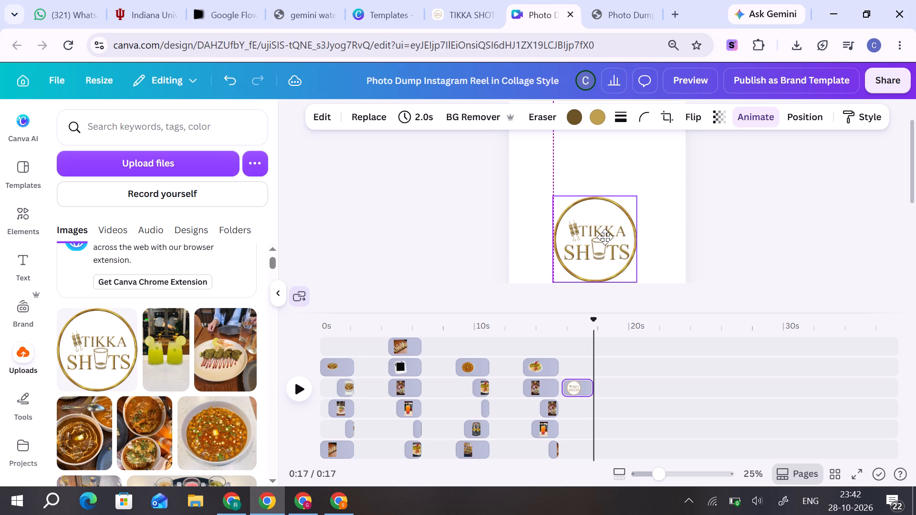
drag(605, 237, 607, 237)
scroll(786, 231, up, 2)
scroll(786, 231, down, 2)
scroll(786, 231, up, 1)
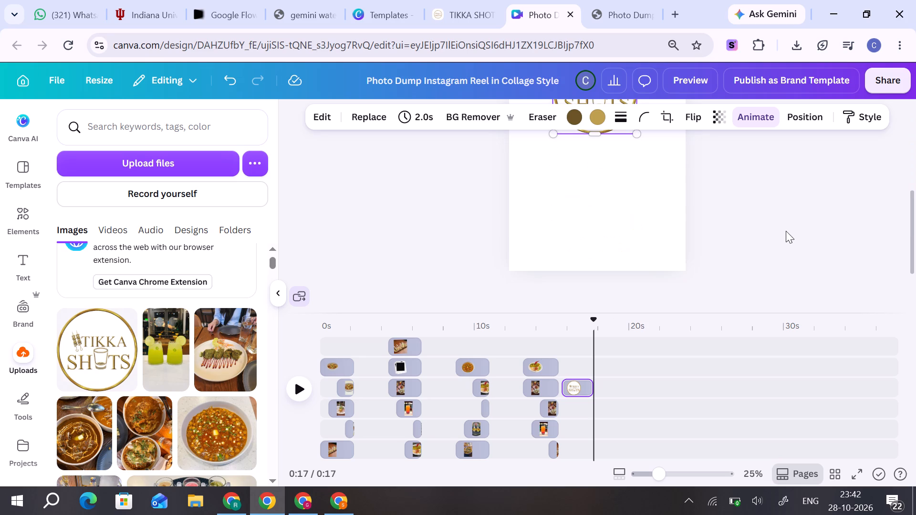
Download the reel with the repositioned logo as an MP4 video at 1080p.
click(890, 78)
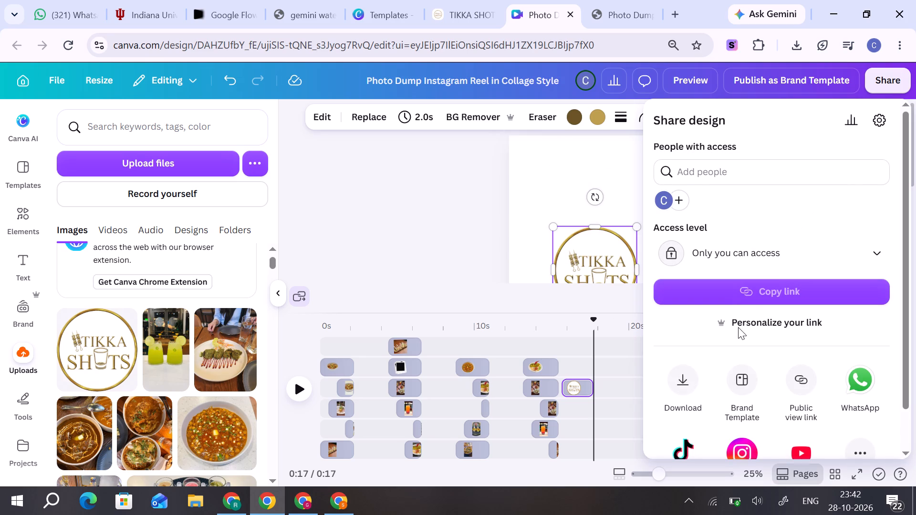
click(676, 380)
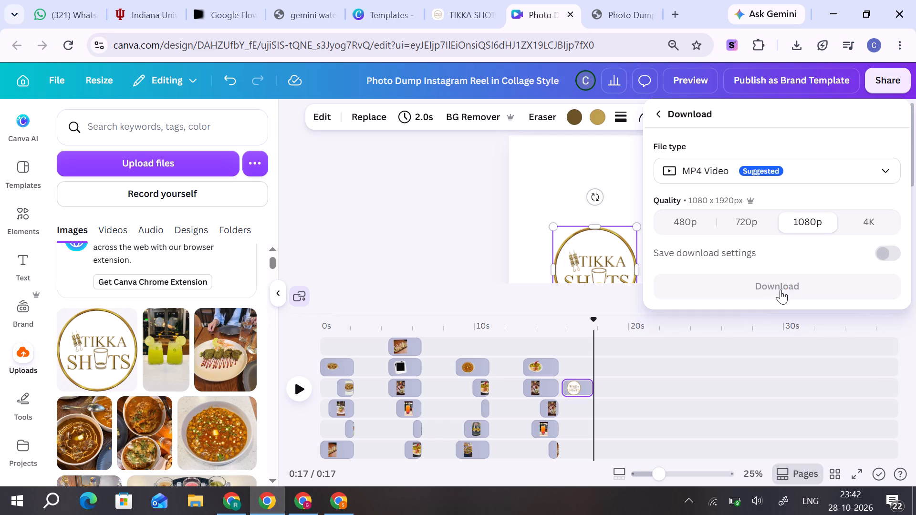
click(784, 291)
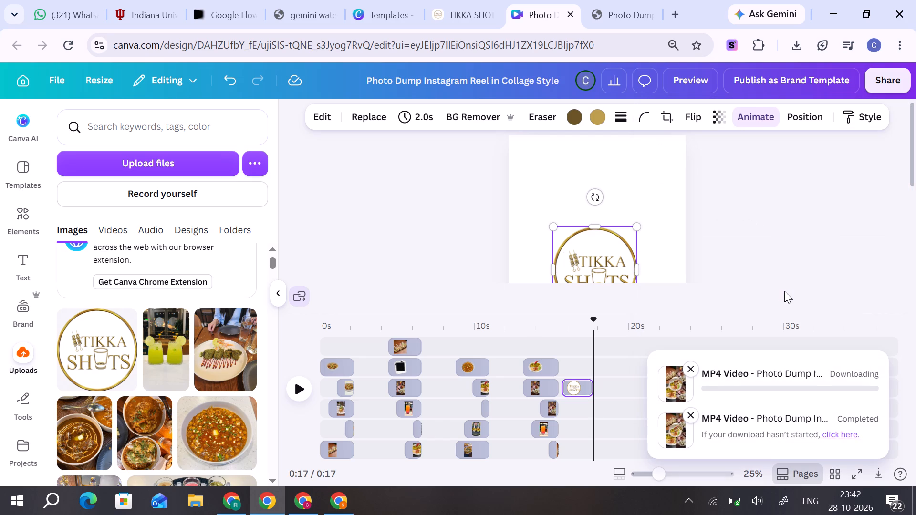